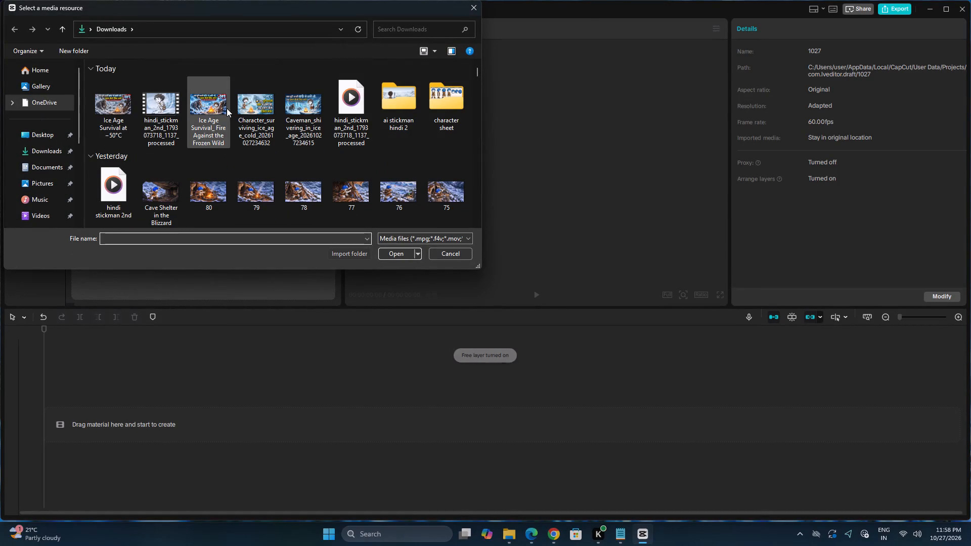
left_click(160, 117)
left_click(401, 254)
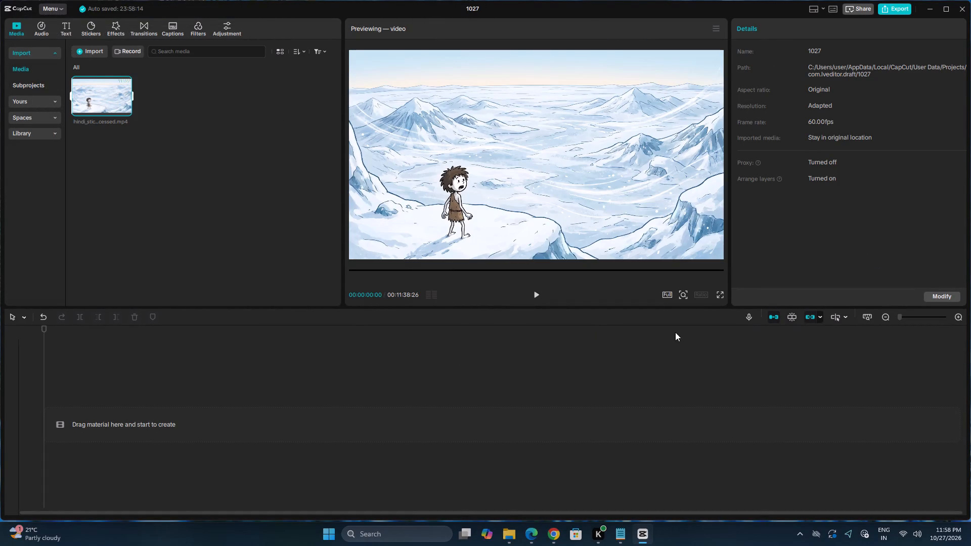
Place the imported stickman video on the main track at the start of the timeline.
left_click_drag(72, 95, 23, 135)
left_click_drag(70, 96, 54, 96)
left_click_drag(54, 96, 52, 96)
left_click_drag(129, 95, 139, 96)
left_click_drag(102, 96, 74, 401)
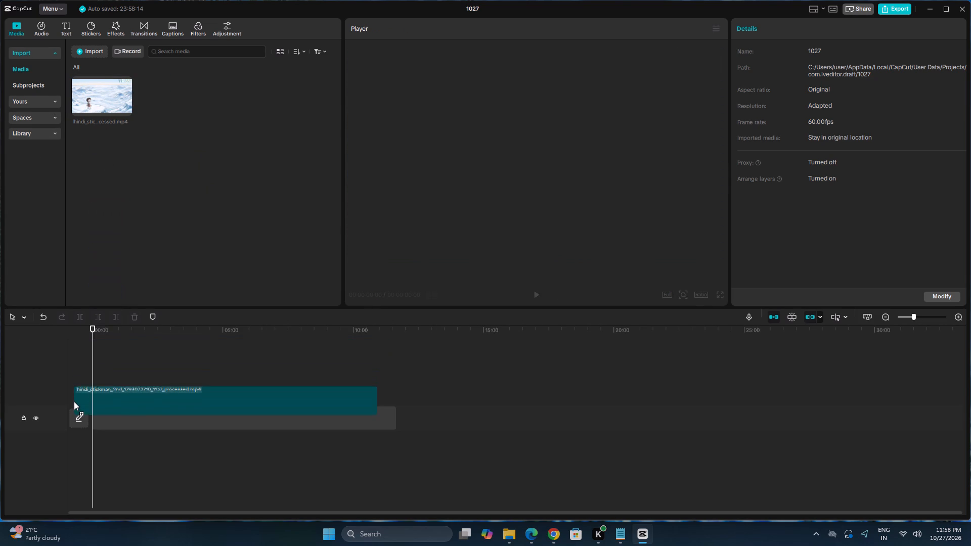
left_click_drag(74, 401, 77, 403)
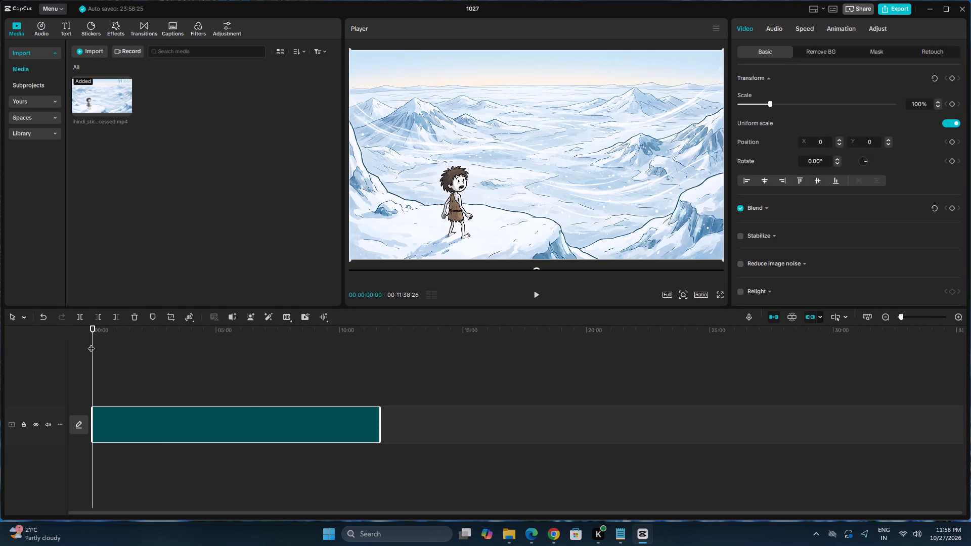
Enlarge the video uniformly to 112% scale in the frame, using a white-bordered scene around 03:14 to crop the border out.
key("space")
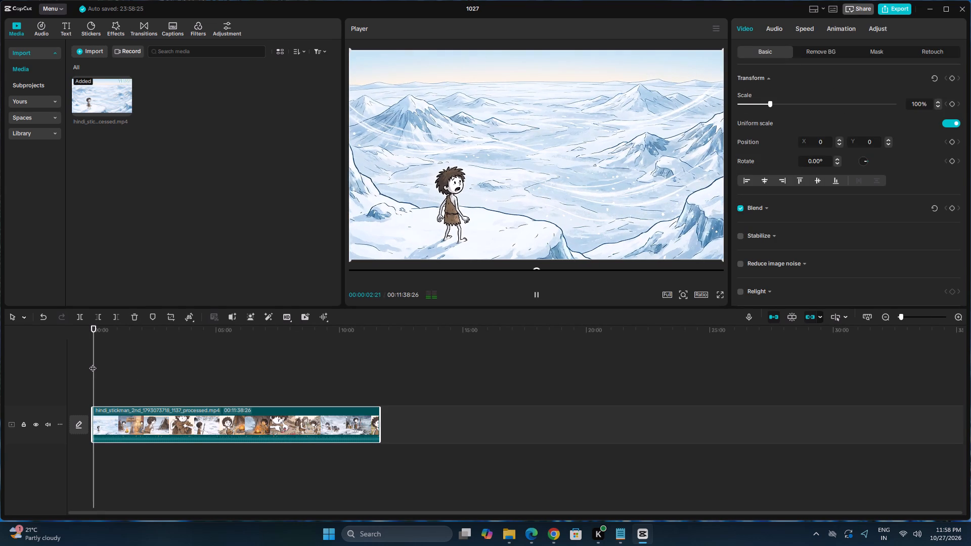
left_click_drag(93, 363, 174, 365)
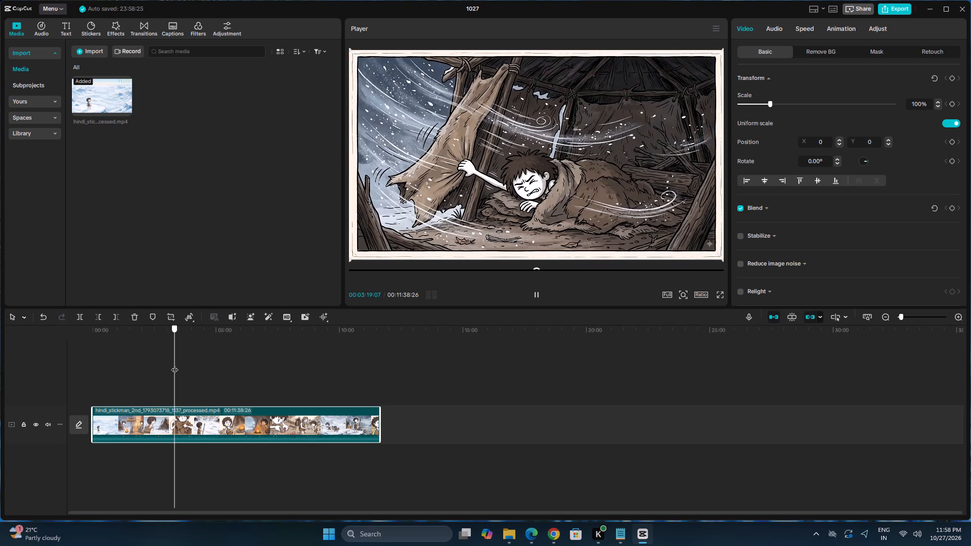
left_click_drag(174, 365, 199, 366)
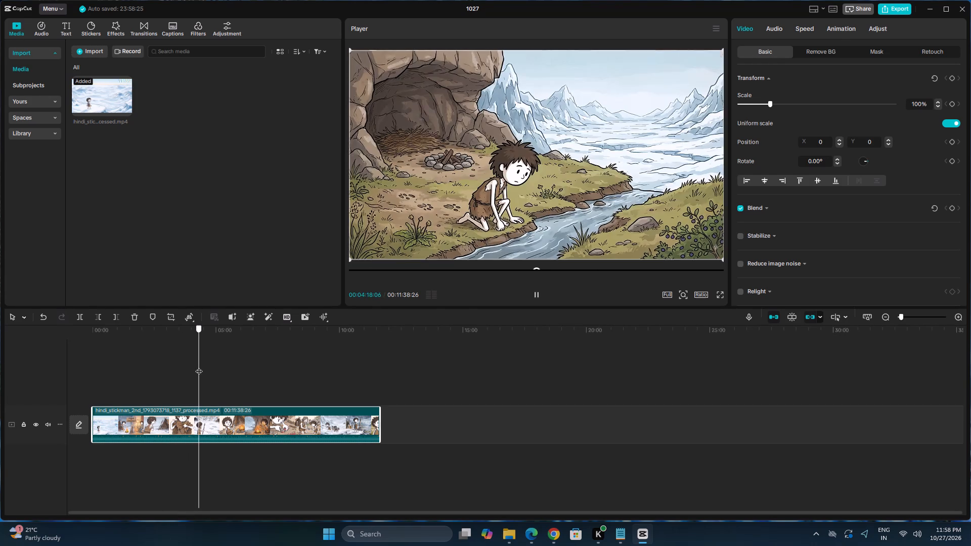
left_click_drag(199, 366, 172, 370)
left_click(398, 229)
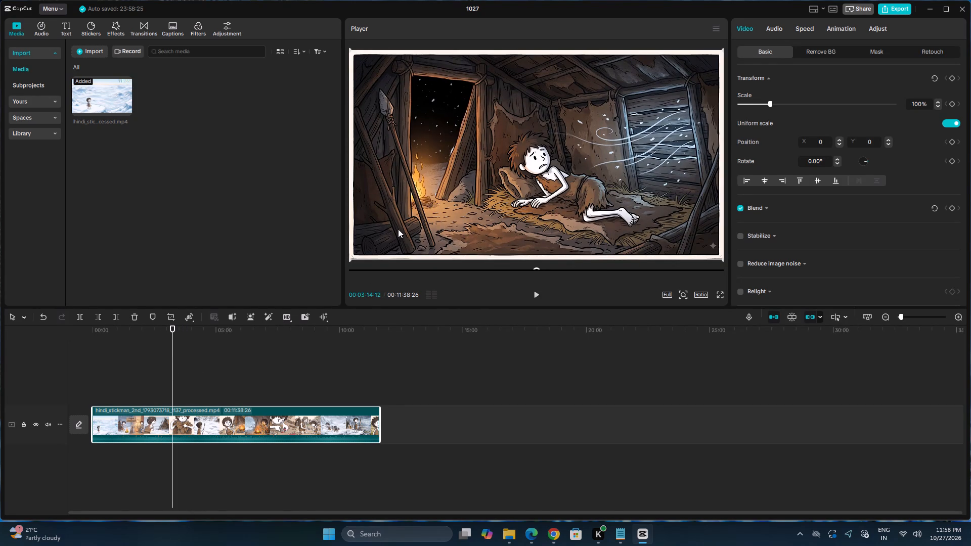
left_click_drag(350, 261, 346, 263)
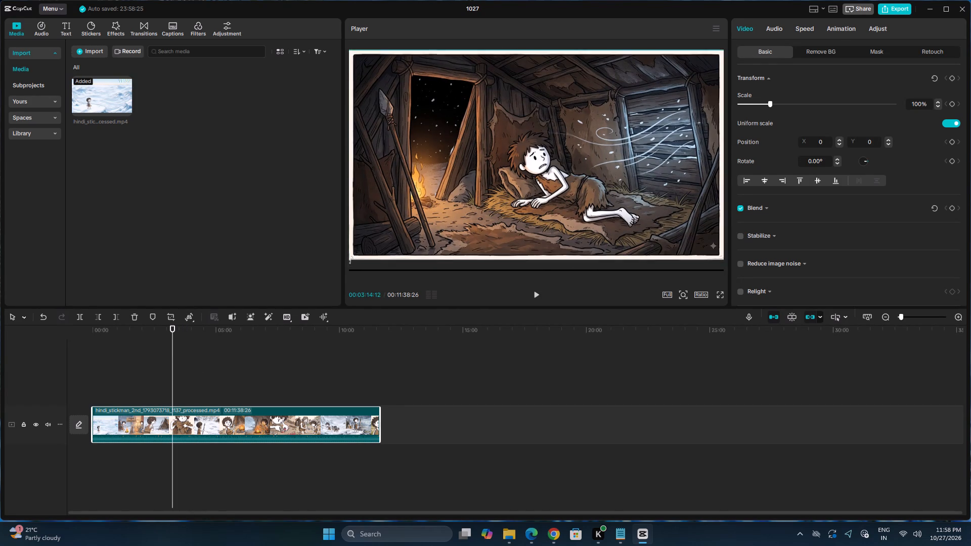
left_click_drag(346, 263, 321, 284)
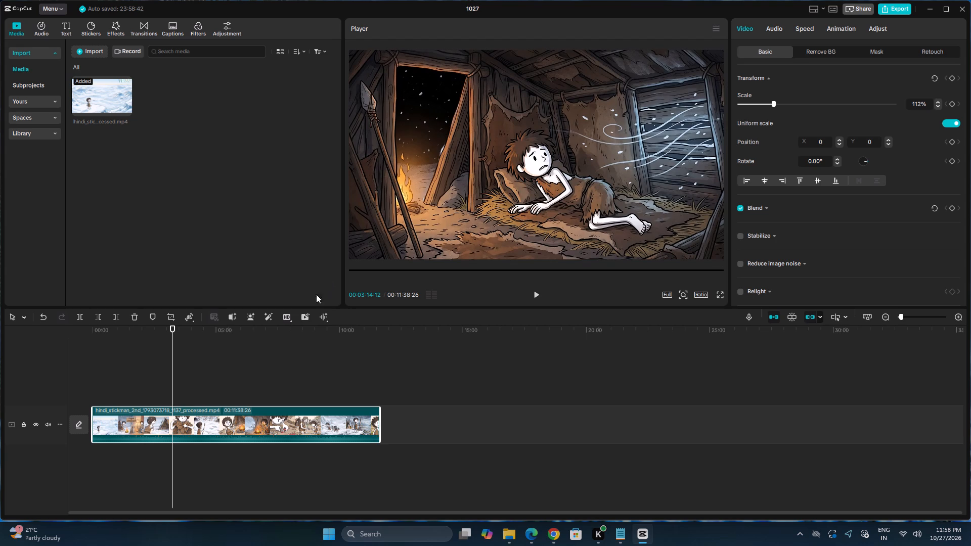
Review the enlarged video by scrubbing through its first two minutes and playing the opening to check the framing.
left_click_drag(171, 361, 71, 373)
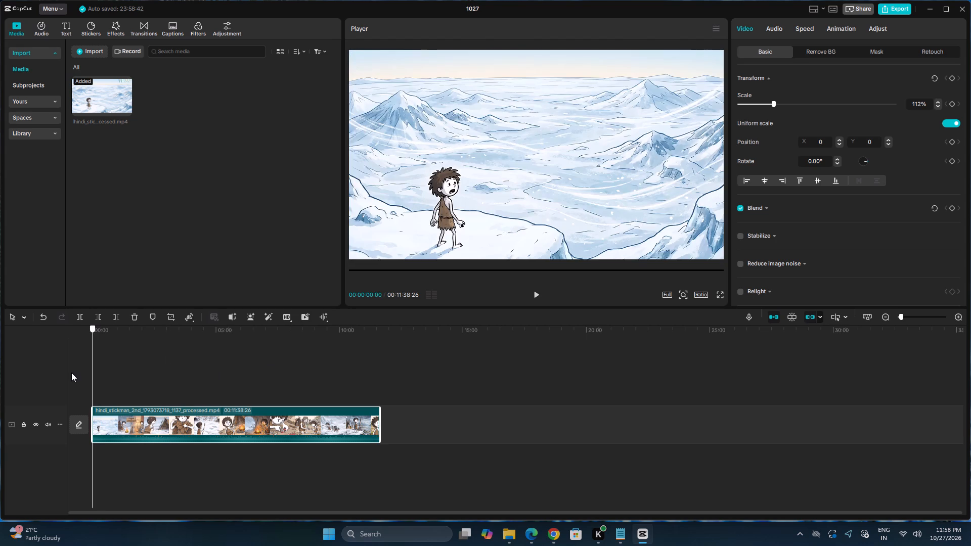
left_click_drag(71, 373, 138, 377)
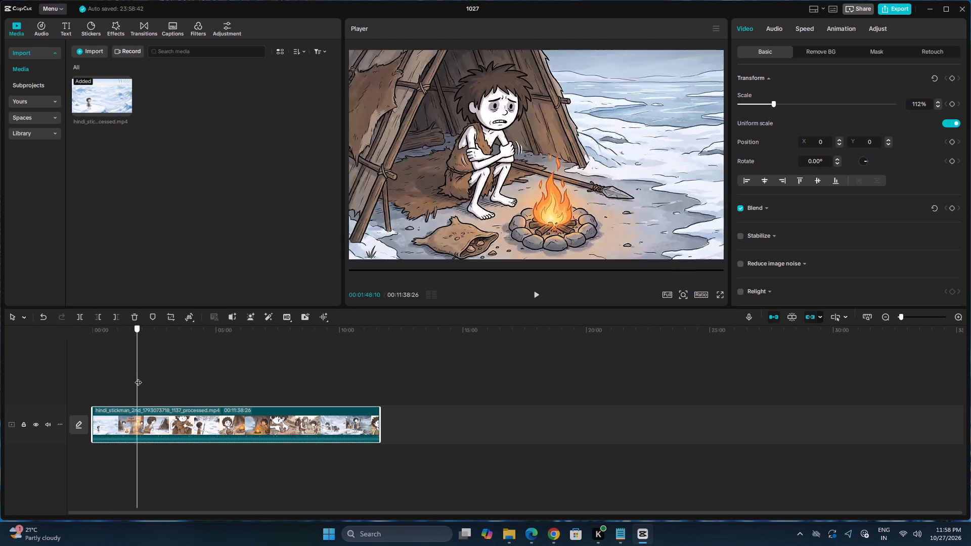
left_click_drag(138, 377, 92, 380)
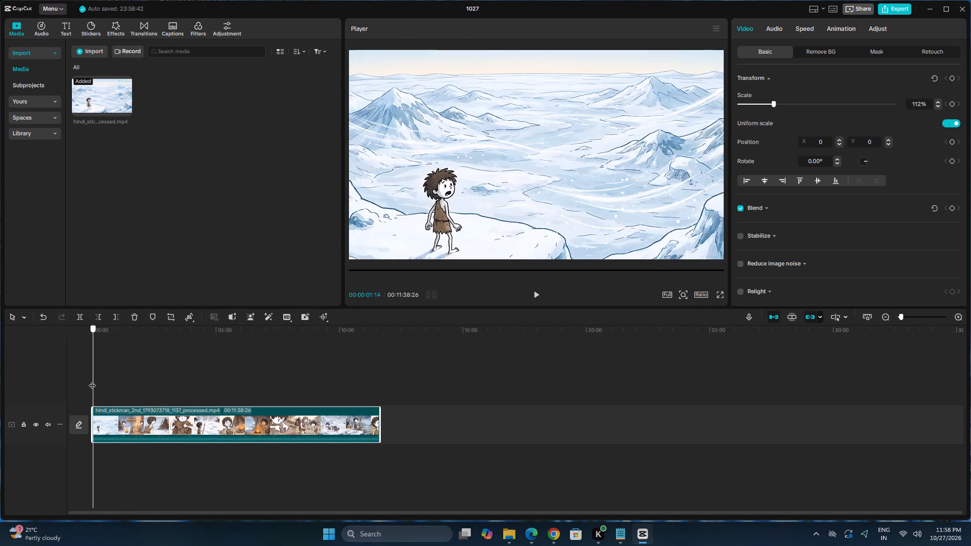
left_click_drag(92, 380, 100, 385)
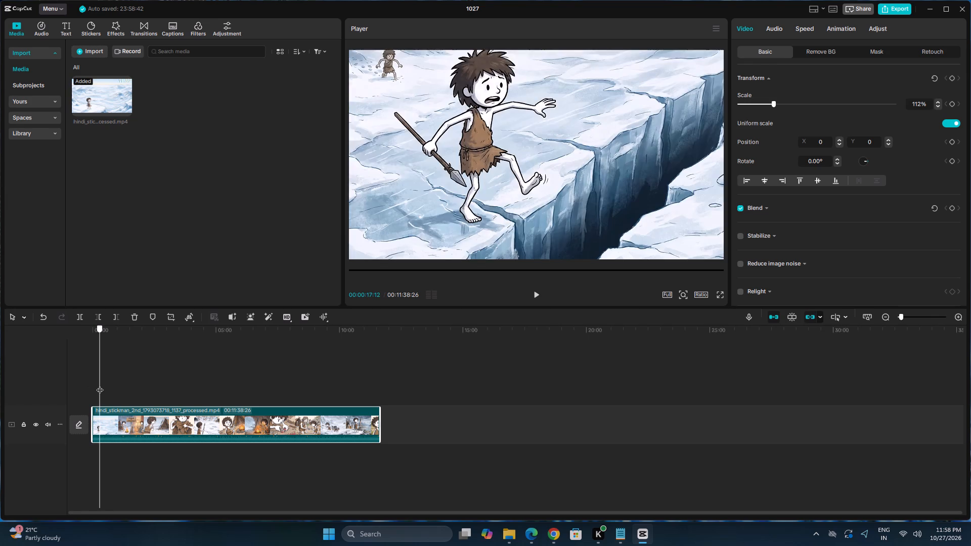
left_click_drag(100, 385, 93, 384)
key("space")
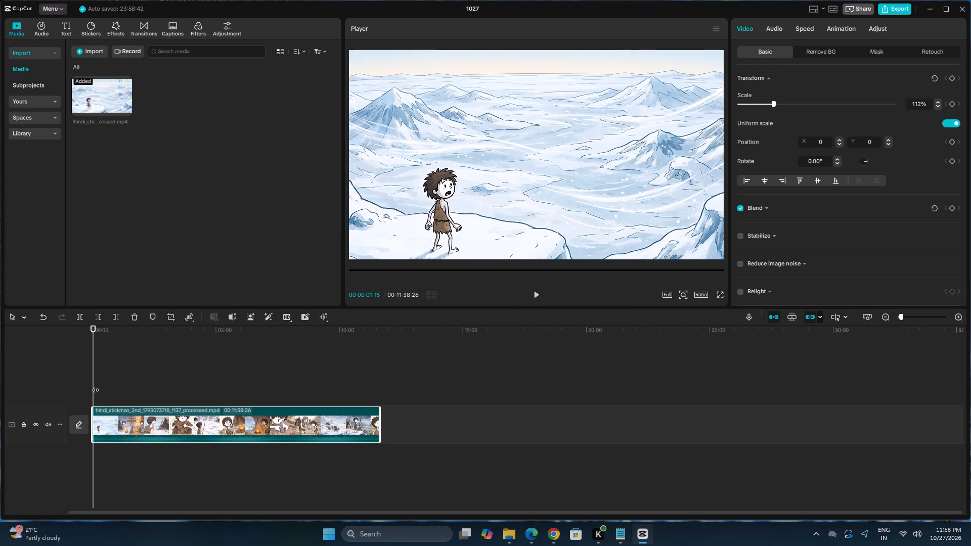
left_click(539, 295)
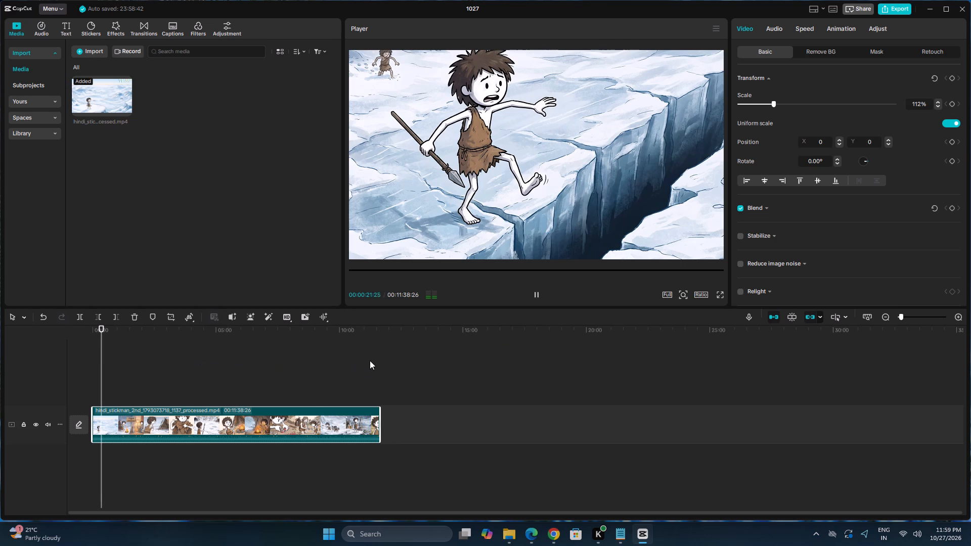
left_click(404, 237)
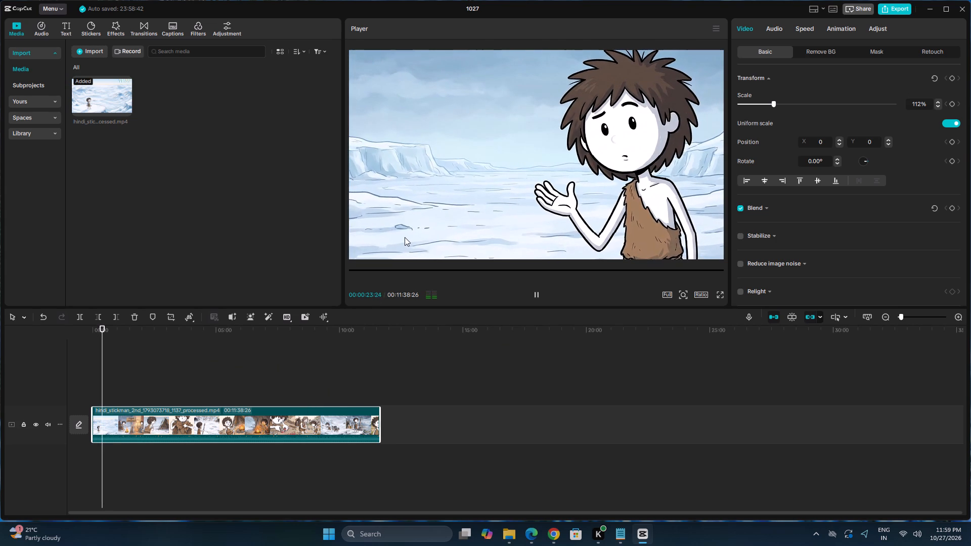
left_click(534, 295)
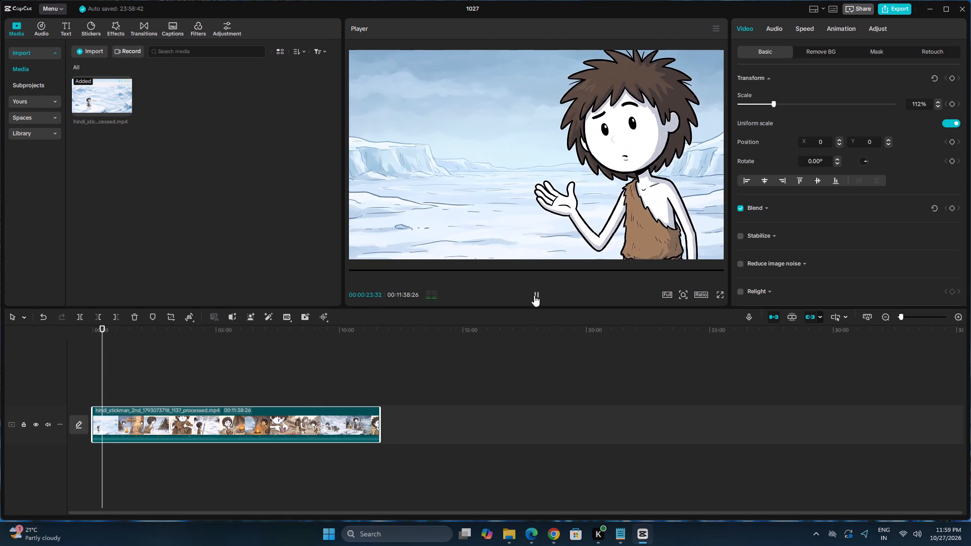
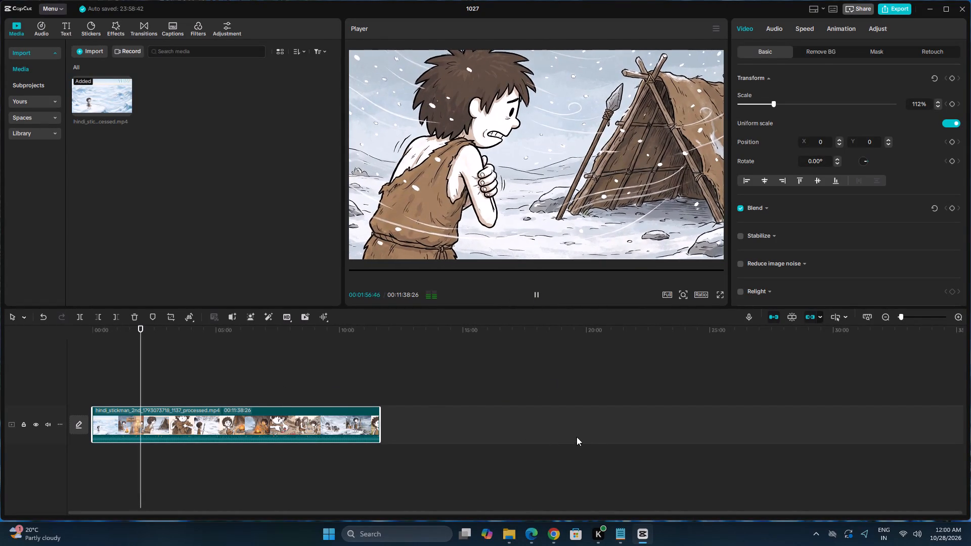
Review the export settings for project 1027 and close them without exporting.
left_click(886, 14)
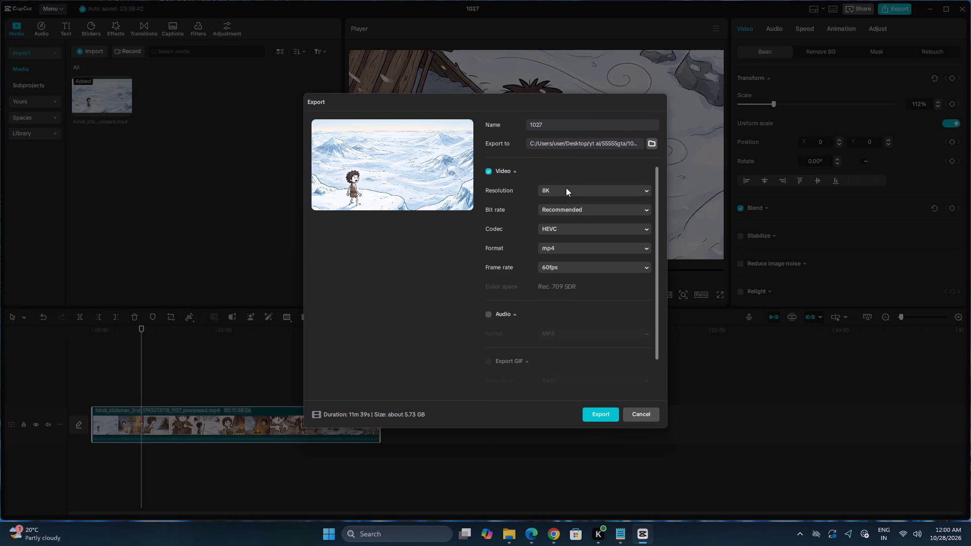
left_click(649, 413)
Play the enlarged video onward and pause it at about 02:13 to check the framing.
left_click(535, 297)
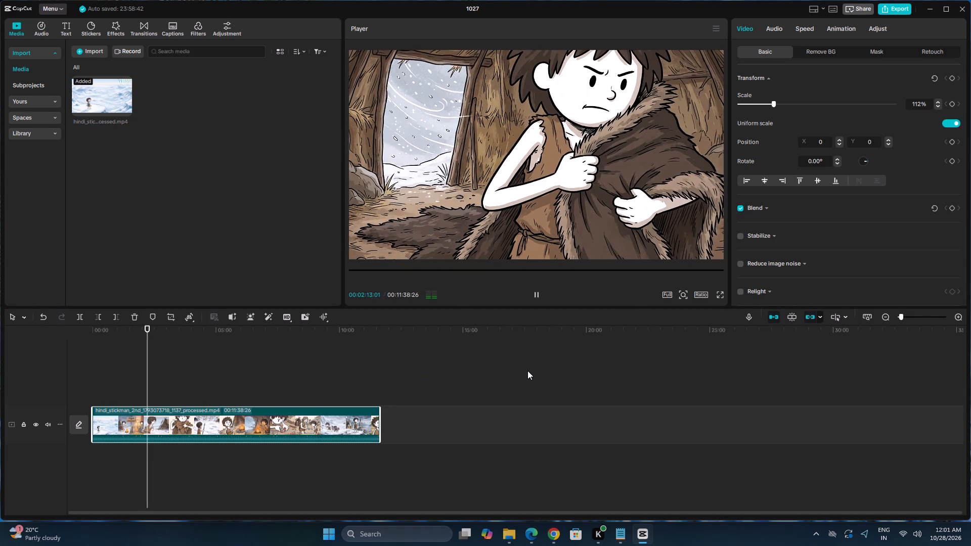
key("space")
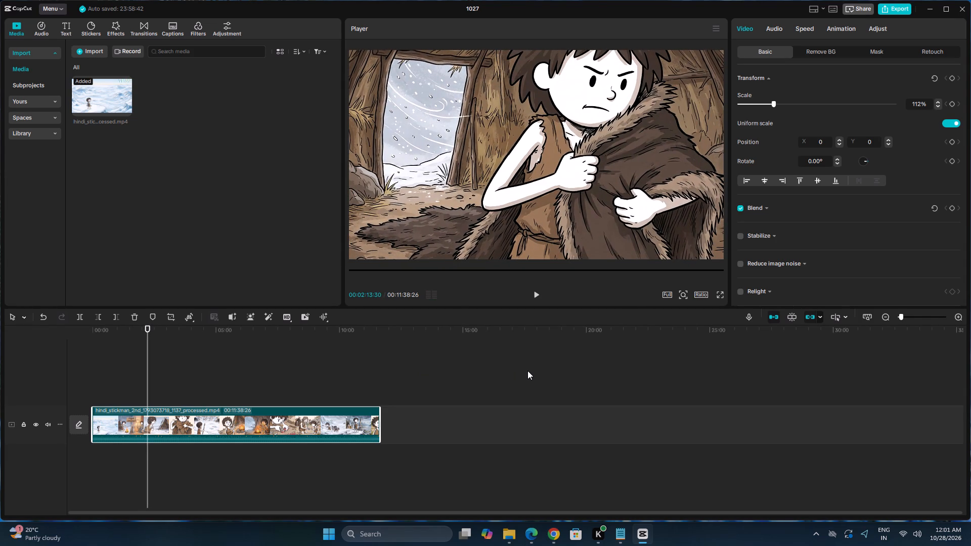
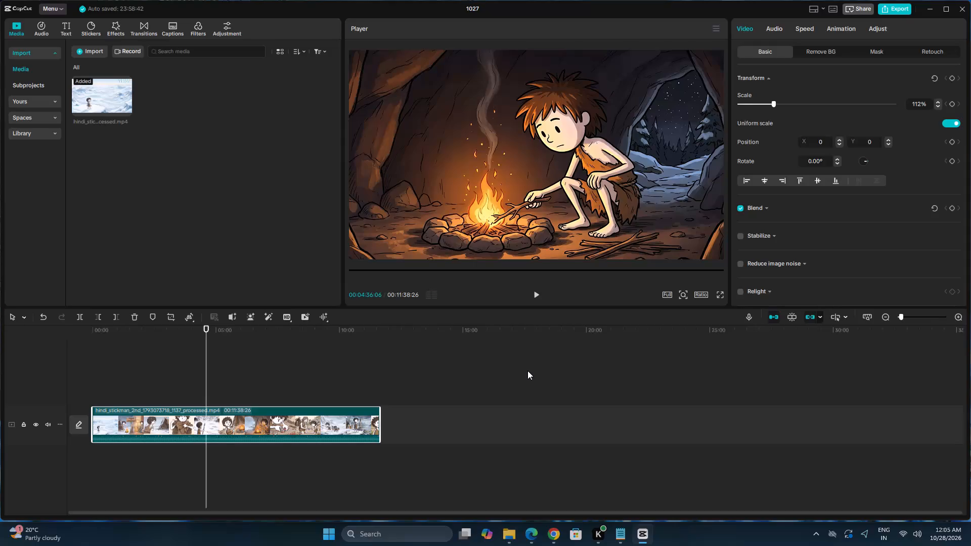
Play the enlarged video onward from about 04:36 to check the framing of the campfire scenes.
key("space")
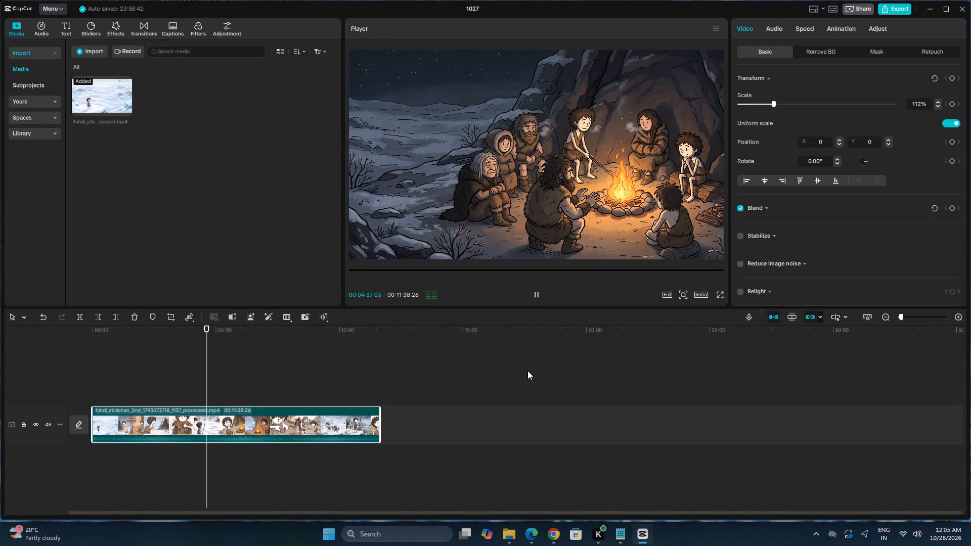
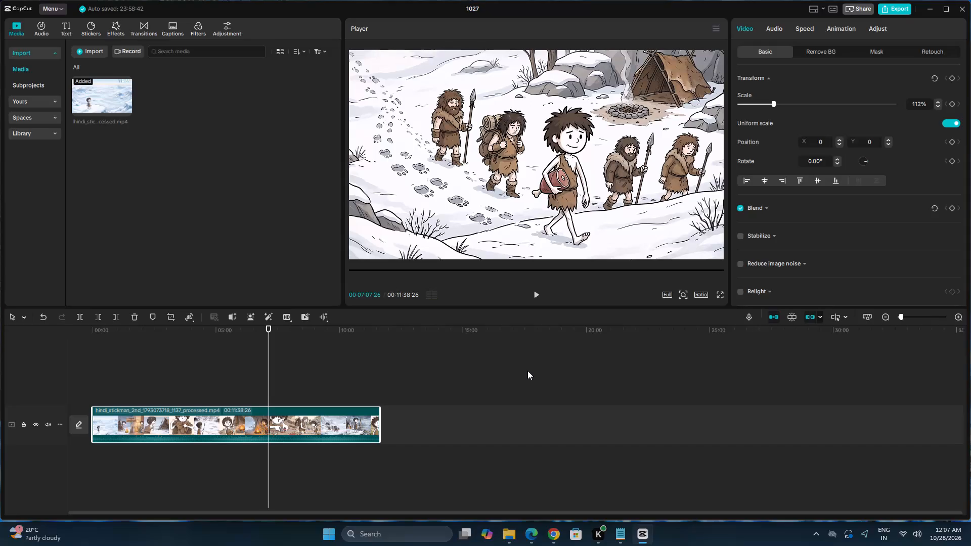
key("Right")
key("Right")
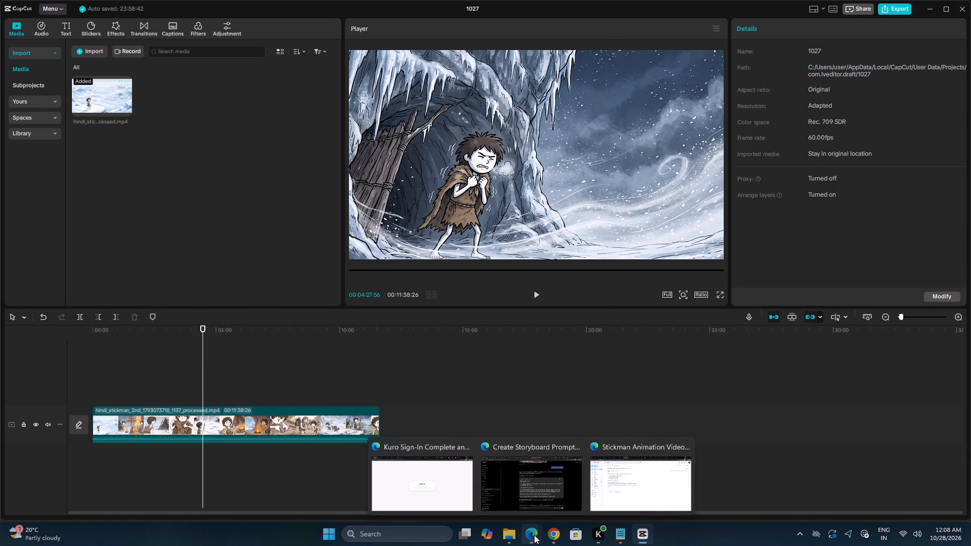
left_click(86, 52)
scroll(251, 180, "down", 6)
scroll(250, 157, "up", 1)
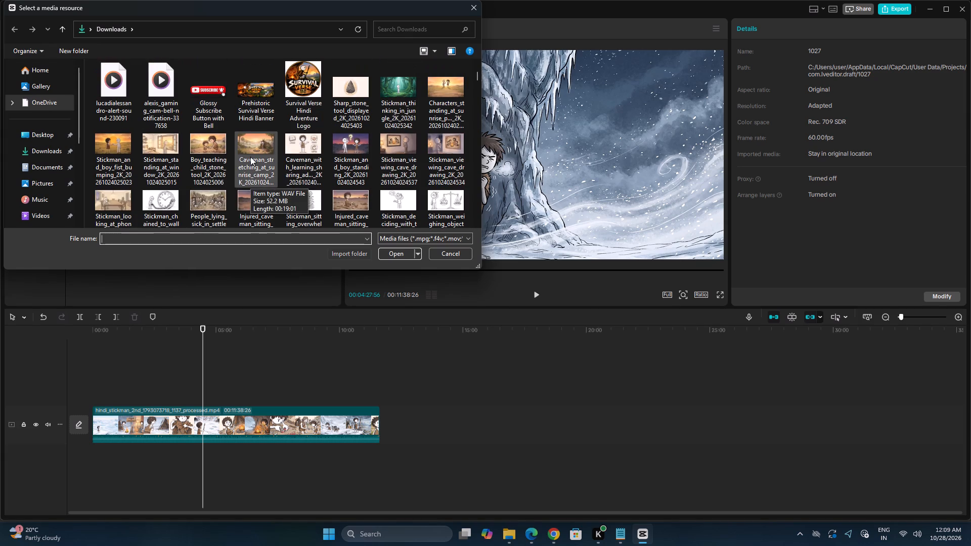
scroll(250, 157, "up", 1)
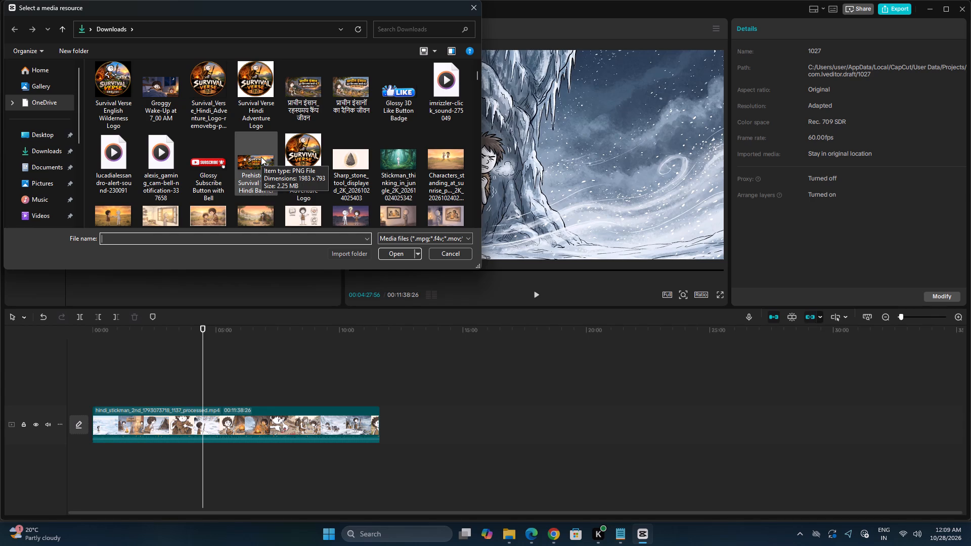
left_click(412, 84)
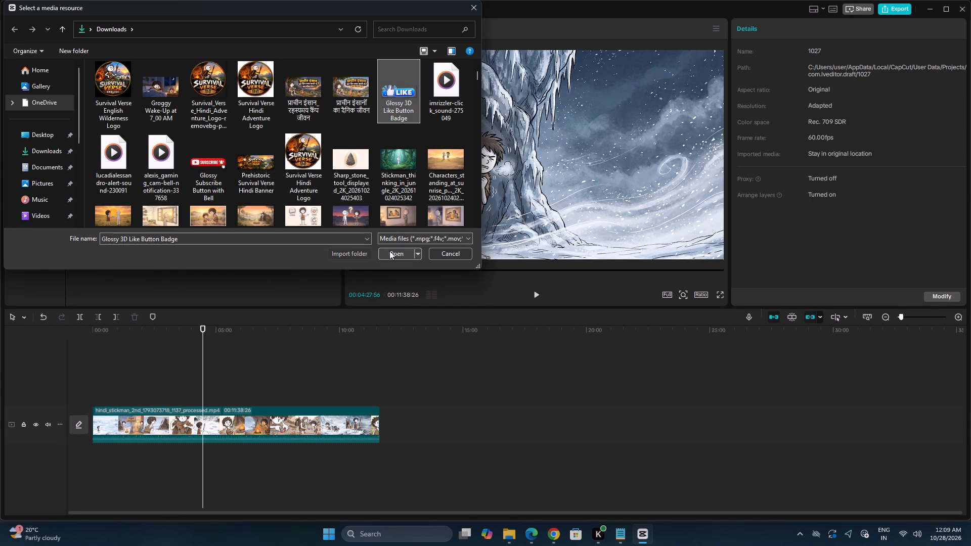
left_click(389, 251)
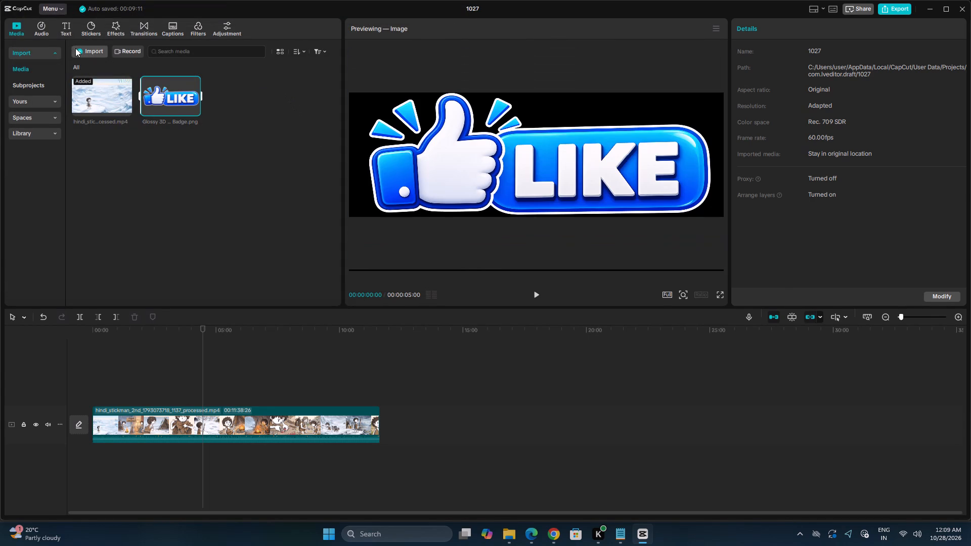
Import the "Glossy Subscribe Button with Bell" image from Downloads into the project media.
left_click(76, 44)
left_click(86, 51)
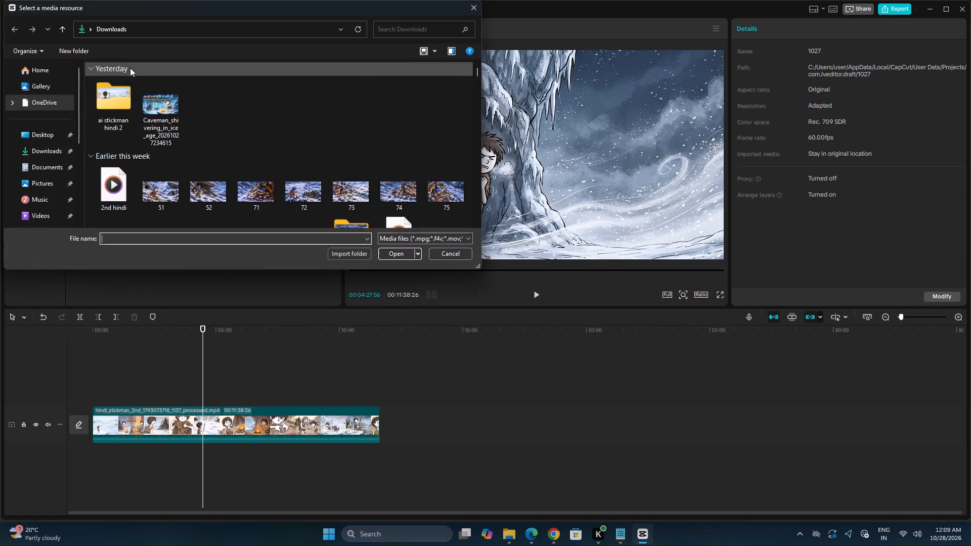
scroll(213, 138, "down", 3)
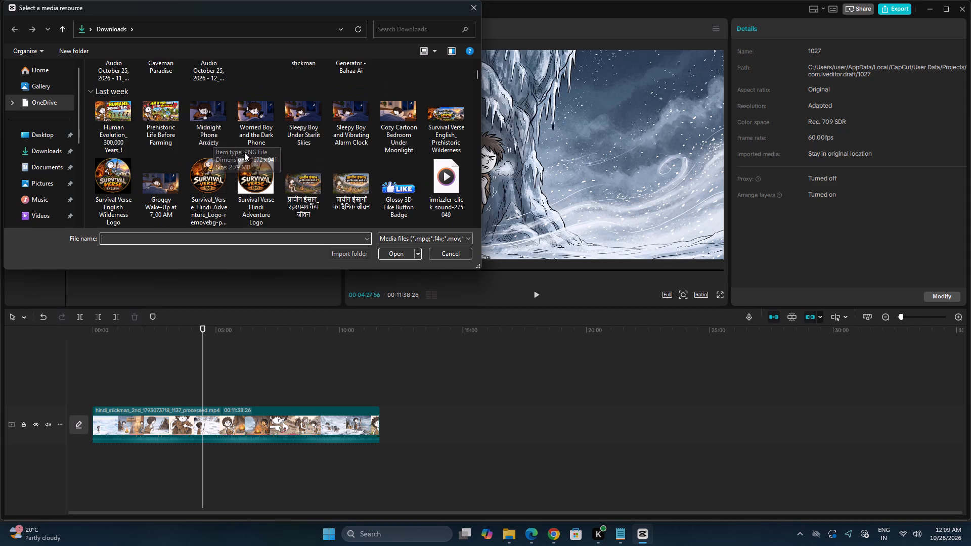
scroll(244, 152, "down", 1)
left_click(206, 183)
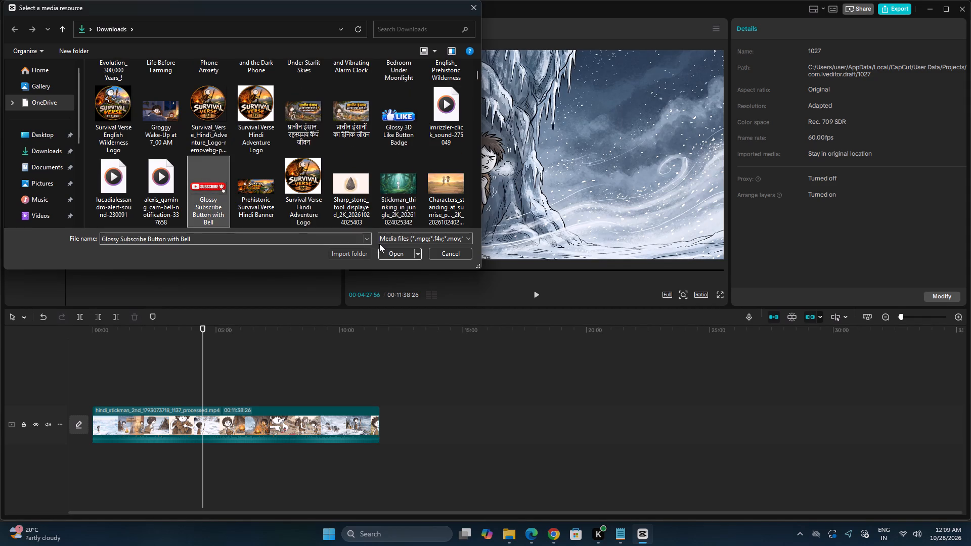
left_click(387, 248)
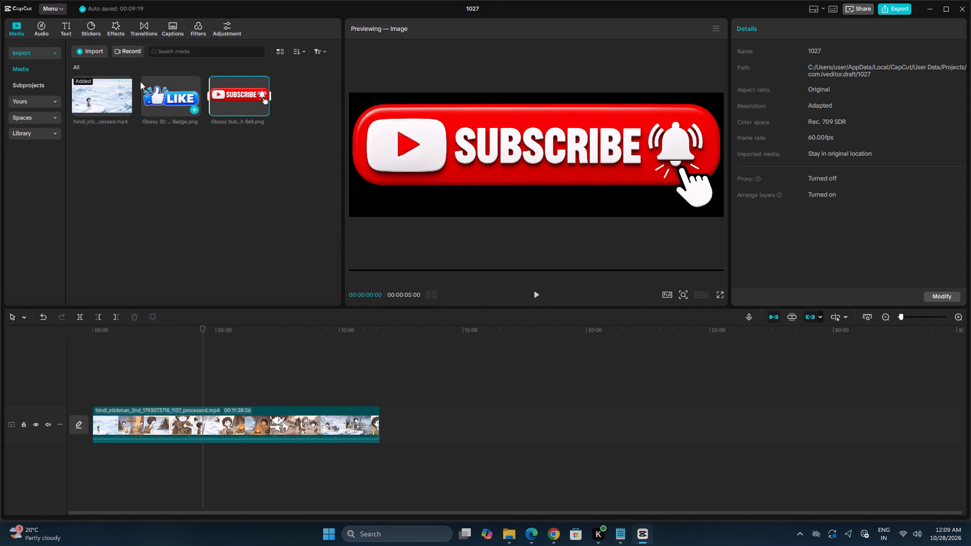
Import the bell-notification-337658 sound file from Downloads into the project media.
left_click(100, 56)
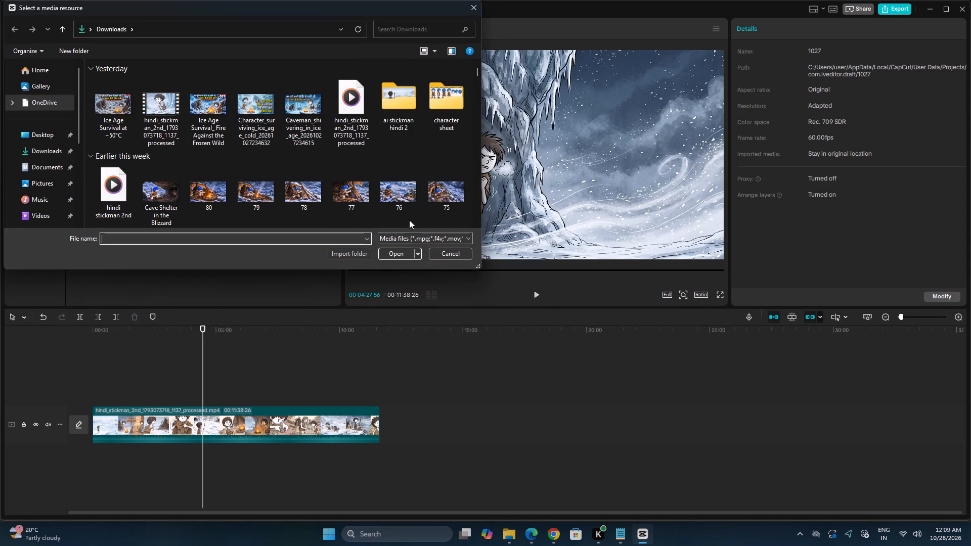
scroll(409, 220, "down", 3)
scroll(394, 181, "down", 3)
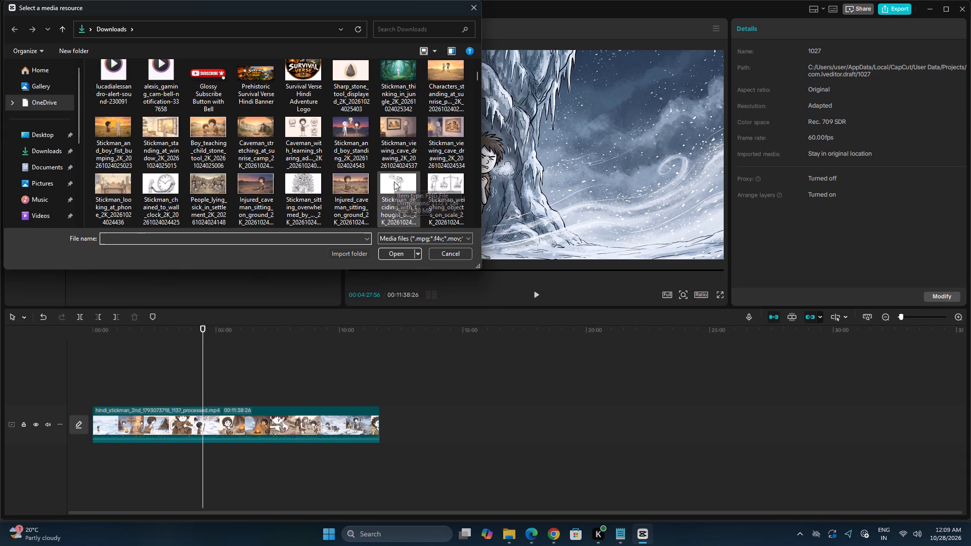
scroll(394, 181, "up", 2)
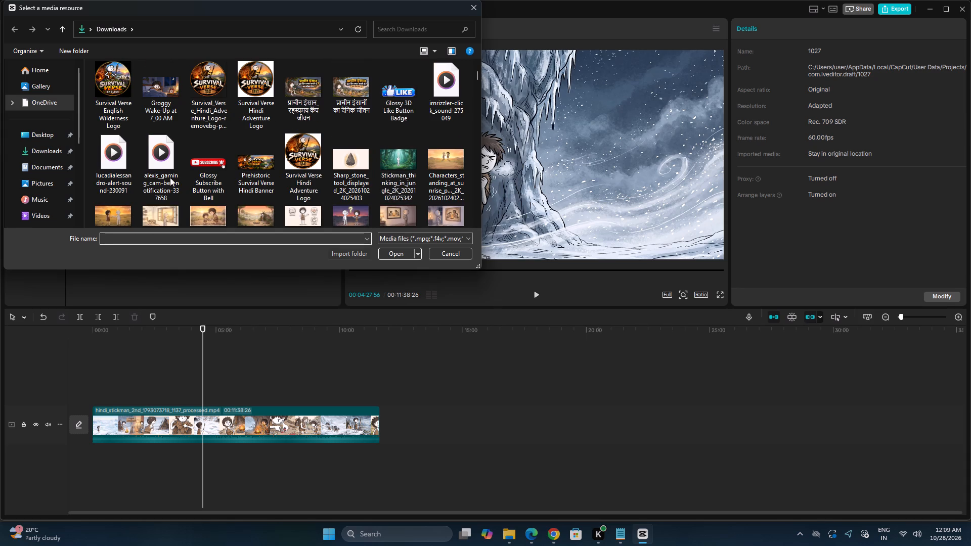
left_click(165, 177)
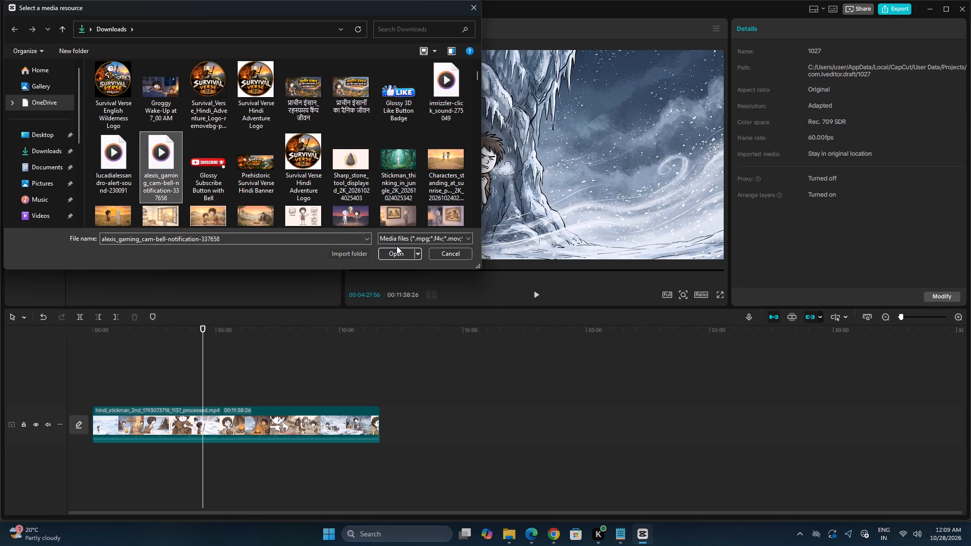
left_click(402, 249)
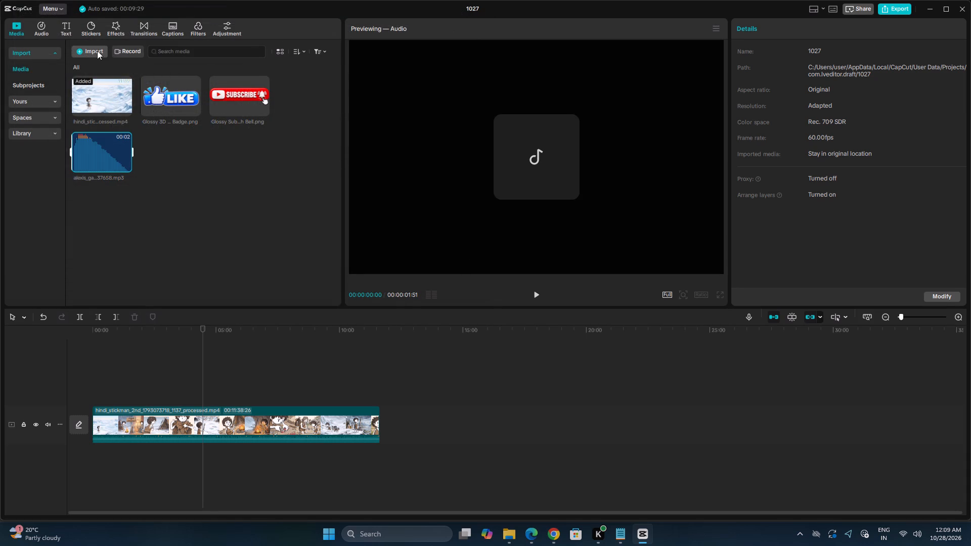
Import the alert-sound-230091 audio file from Downloads into the project media.
left_click(97, 51)
scroll(294, 190, "down", 3)
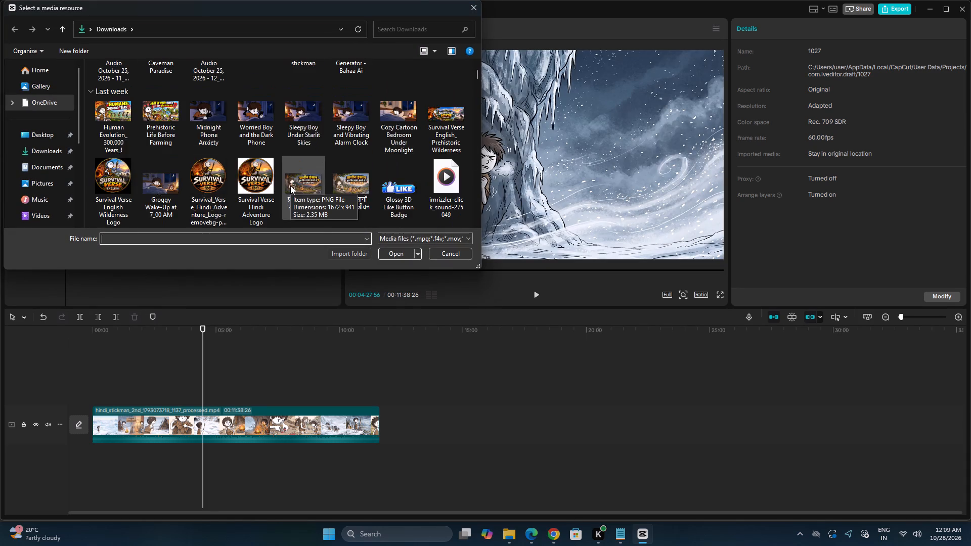
scroll(290, 186, "down", 1)
left_click(116, 168)
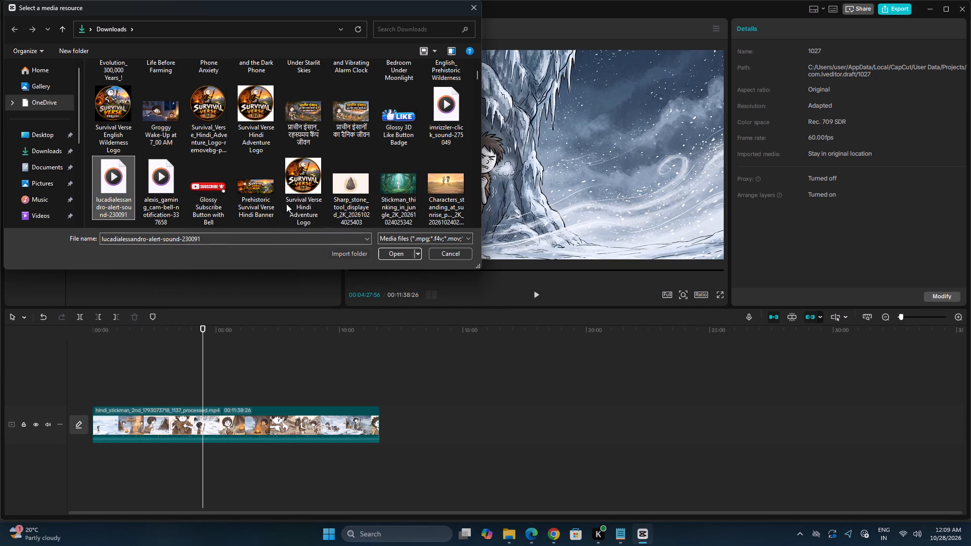
left_click(394, 254)
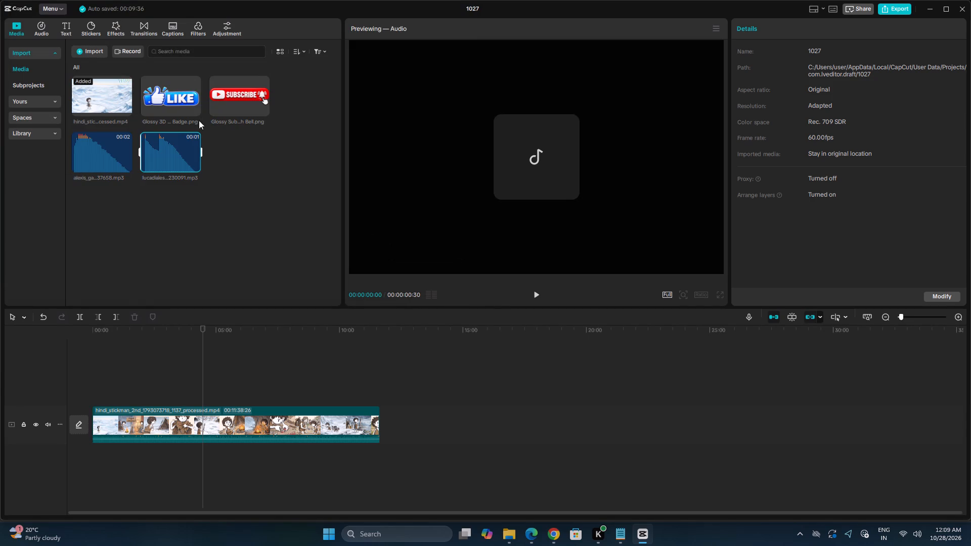
Import the click_sound-275049 audio file from Downloads into the project media.
left_click(85, 53)
scroll(332, 221, "down", 3)
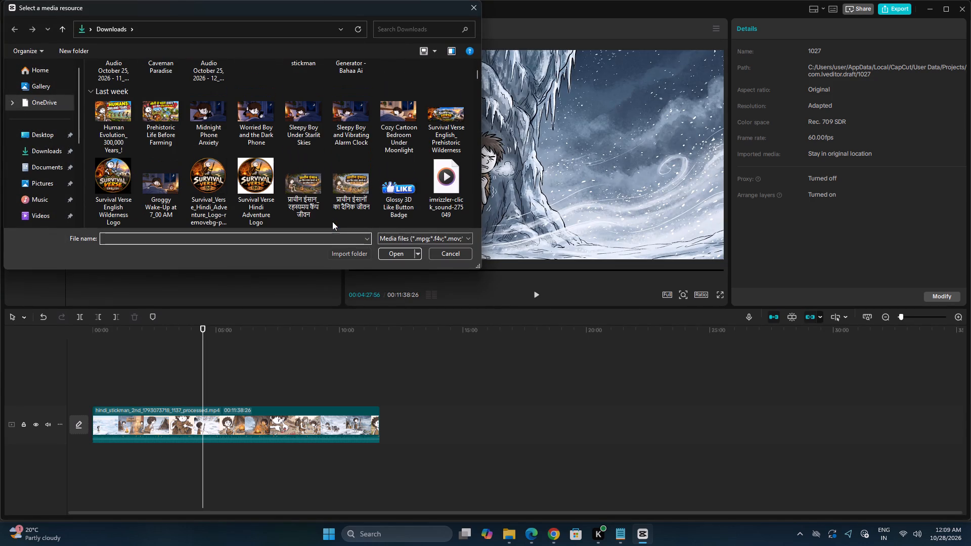
left_click(439, 196)
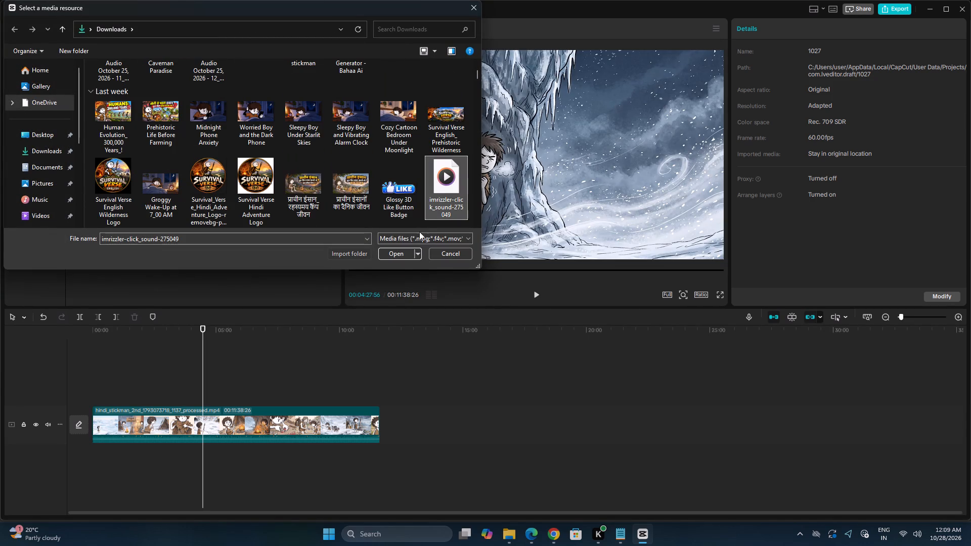
left_click(392, 252)
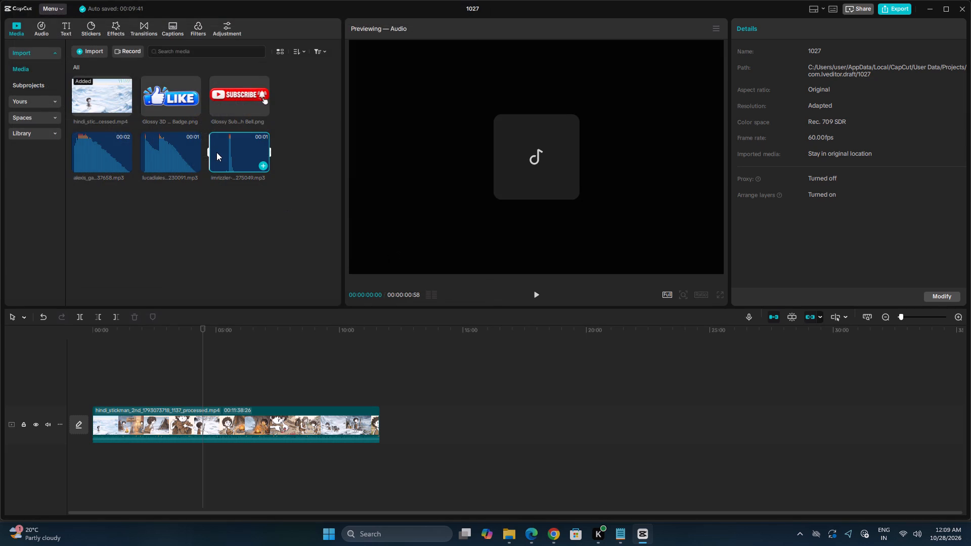
Preview the imported click, alert and bell notification sounds to compare them.
left_click(216, 152)
left_click(239, 138)
left_click(136, 152)
left_click(174, 155)
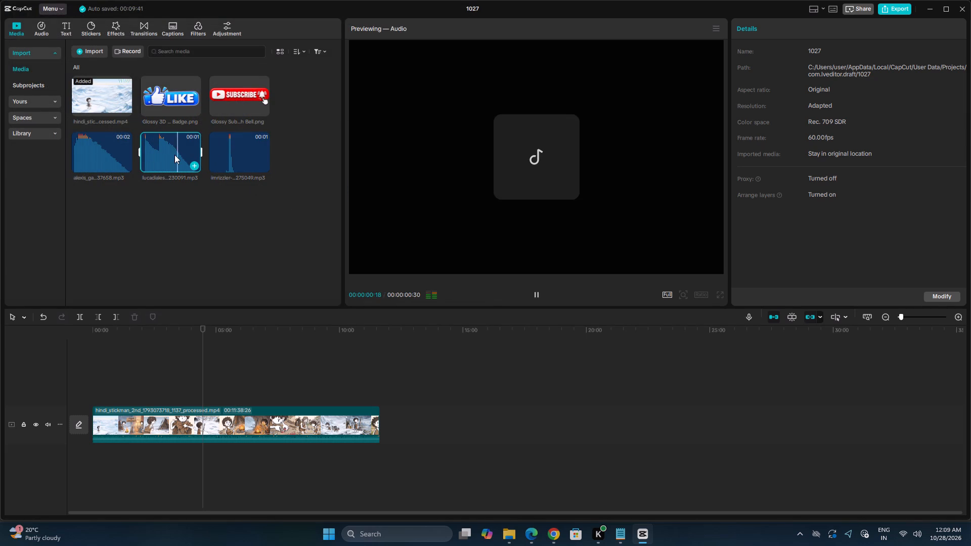
left_click(117, 151)
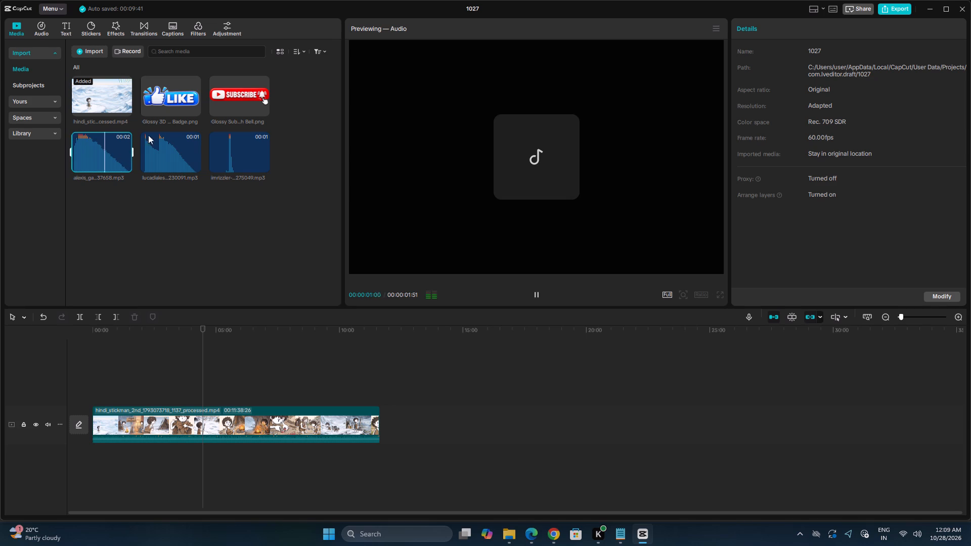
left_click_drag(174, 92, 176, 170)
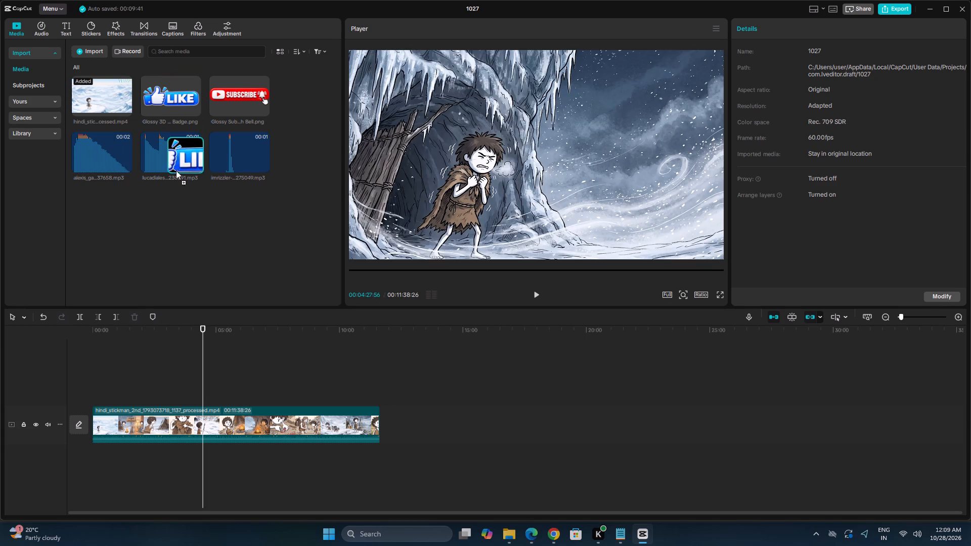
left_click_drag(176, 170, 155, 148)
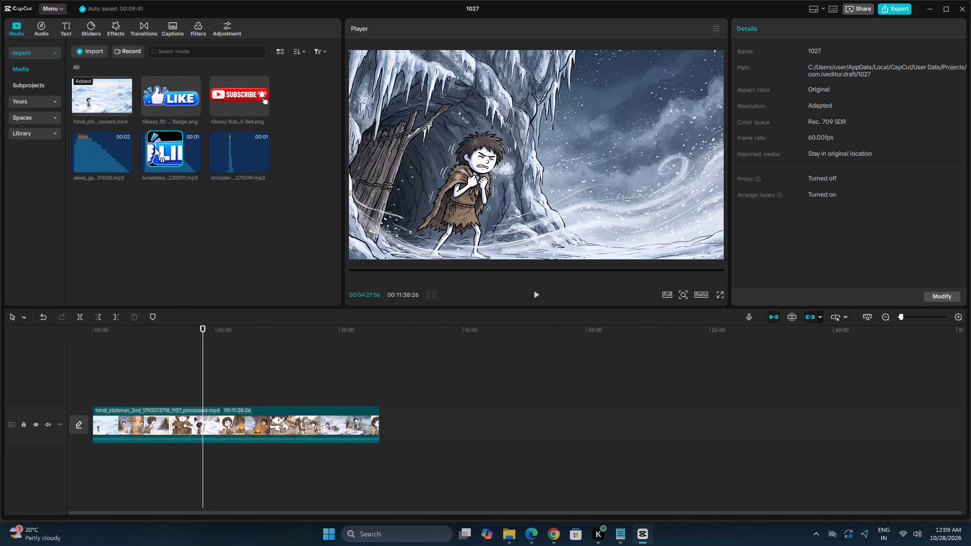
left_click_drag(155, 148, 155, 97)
Place the Like badge image on a new track above the video at about 02:49, in the hide-scraping campfire scene.
left_click(152, 360)
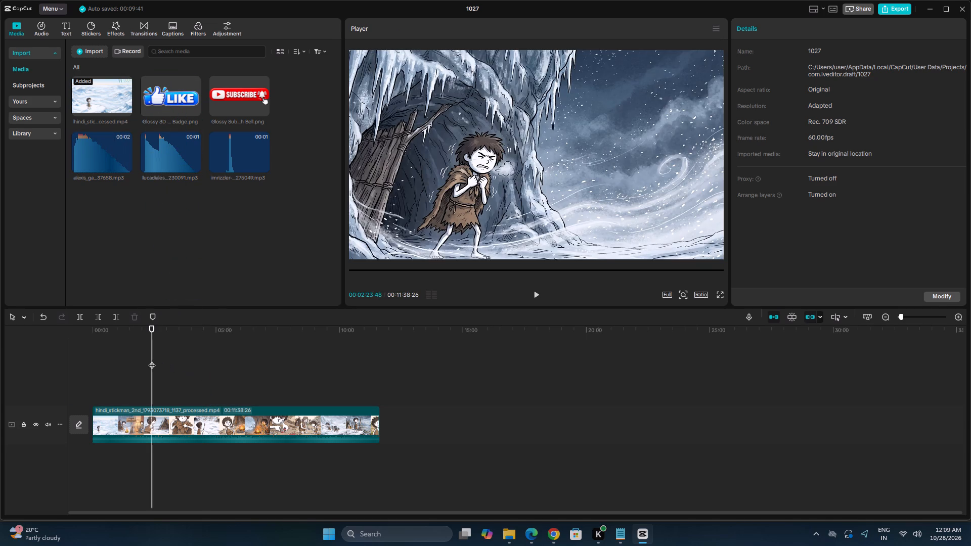
left_click_drag(150, 359, 162, 361)
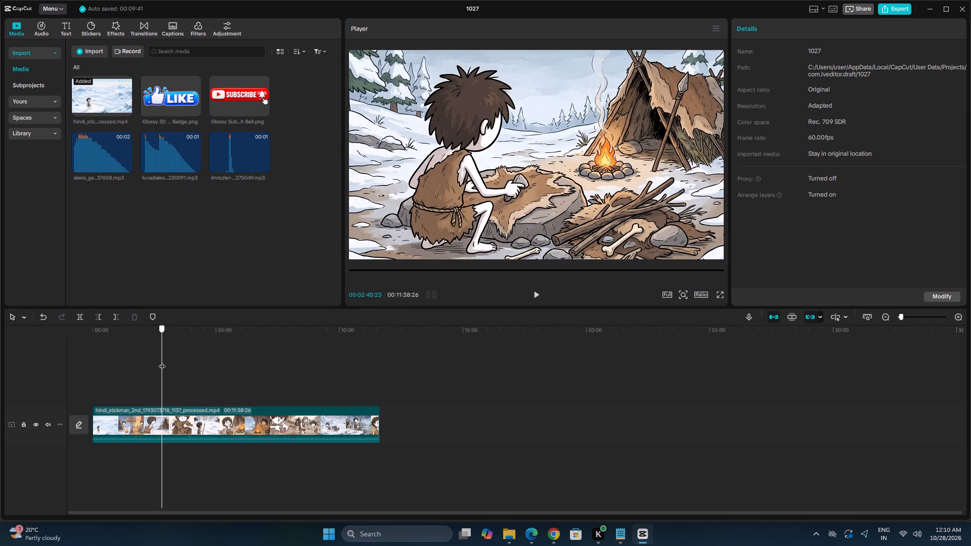
left_click_drag(162, 361, 162, 361)
left_click(162, 361)
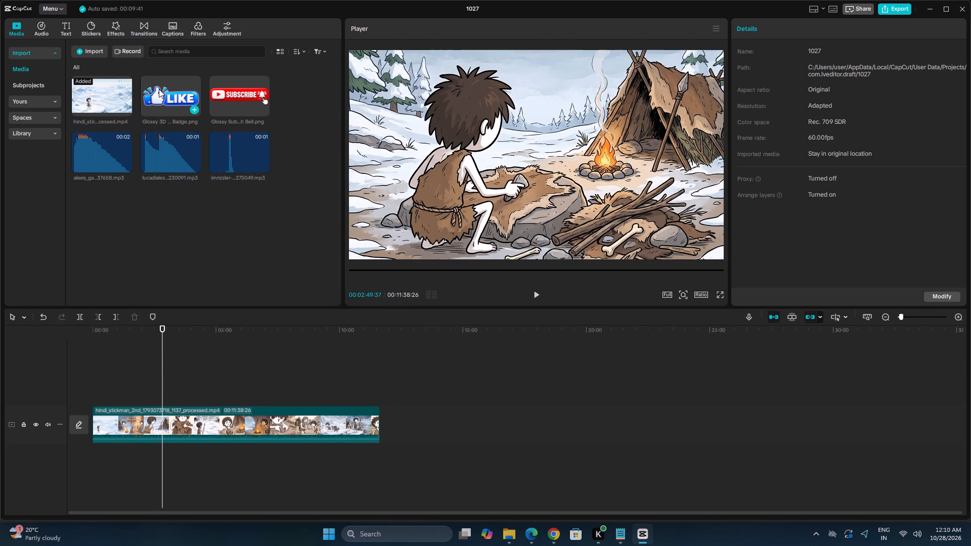
left_click_drag(160, 89, 169, 400)
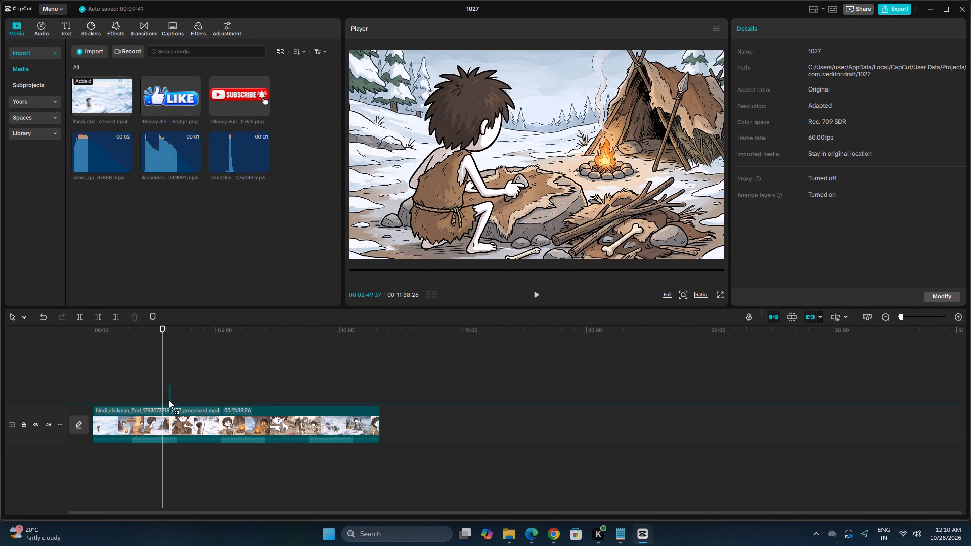
left_click_drag(169, 400, 163, 402)
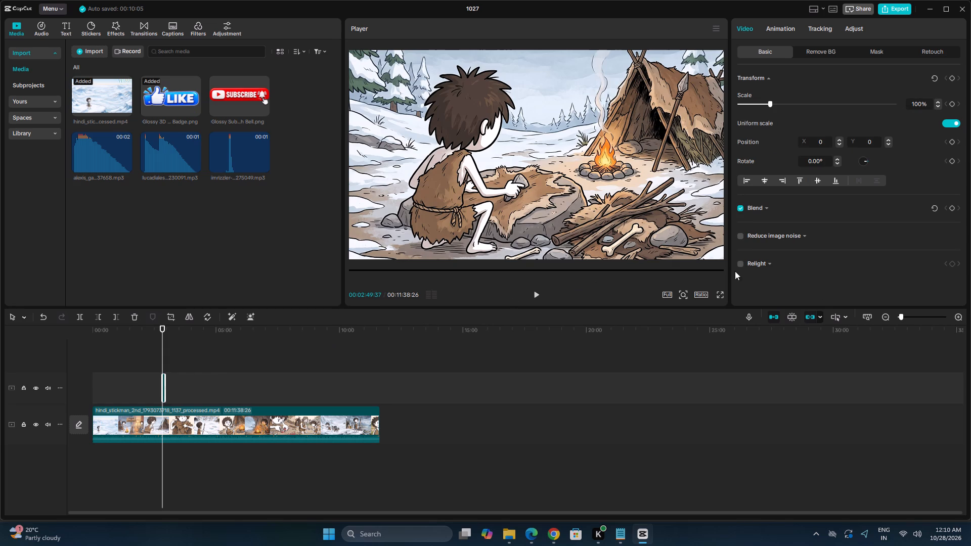
Place the Subscribe button image on a new track above the Like badge, starting at about 02:52.
left_click(921, 320)
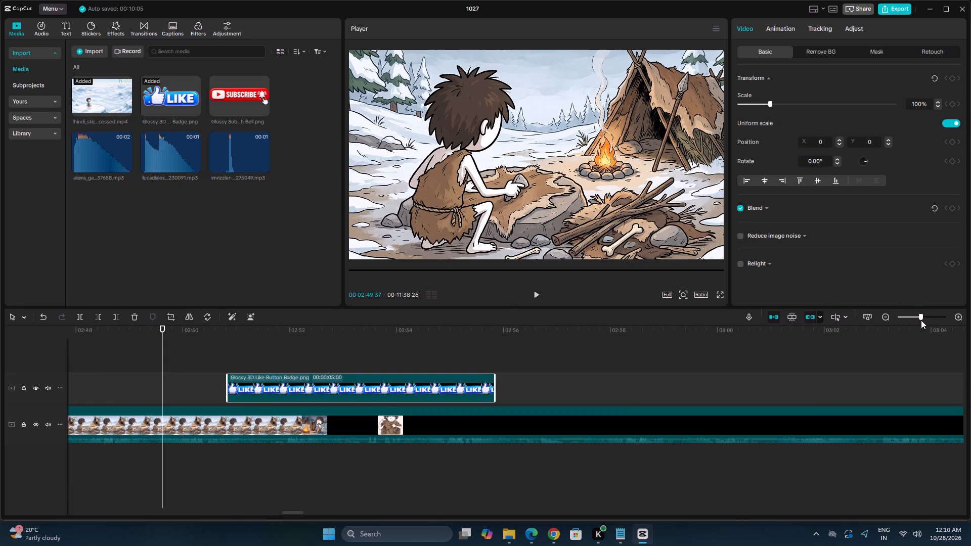
left_click(227, 349)
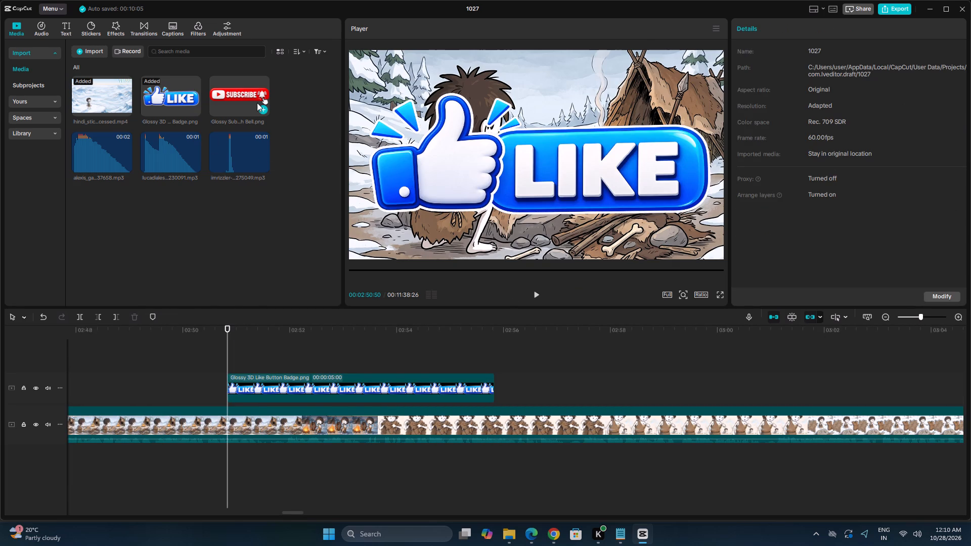
left_click_drag(244, 94, 258, 107)
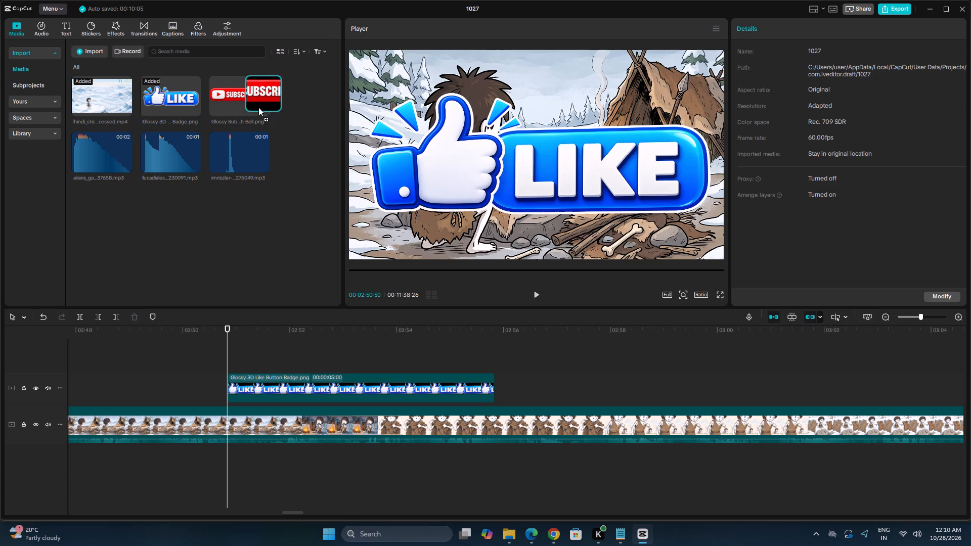
left_click_drag(258, 107, 296, 357)
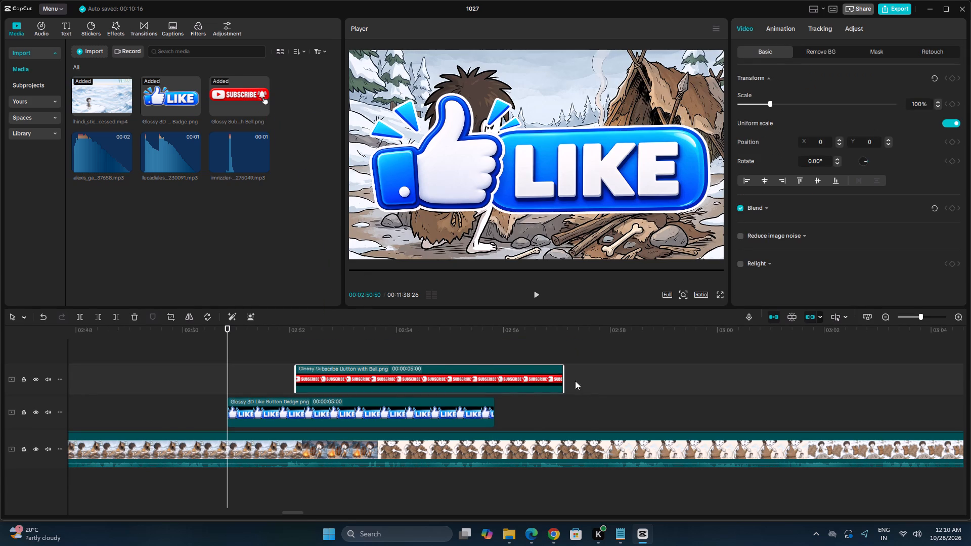
Trim the end of the Subscribe clip to match the Like badge clip's end, for a duration of 00:00:03:42.
left_click_drag(564, 373, 477, 385)
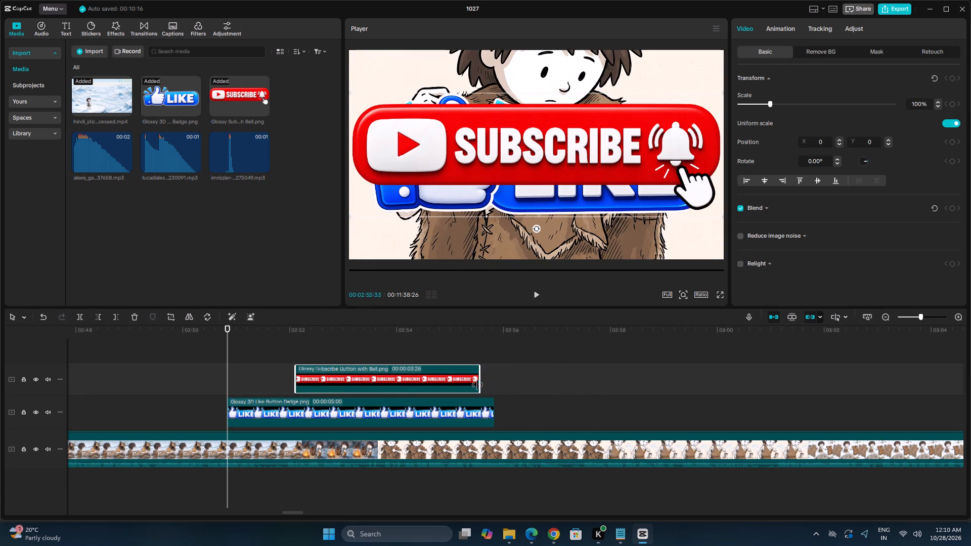
left_click_drag(477, 385, 493, 387)
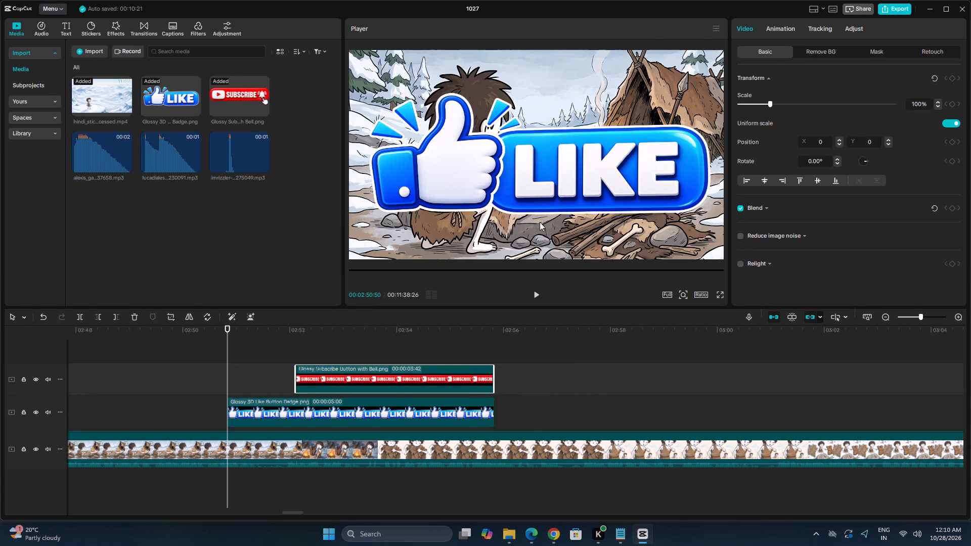
Scale the Like badge down to 29% and place it at the frame's top centre, at about X 257, Y 956.
left_click(535, 184)
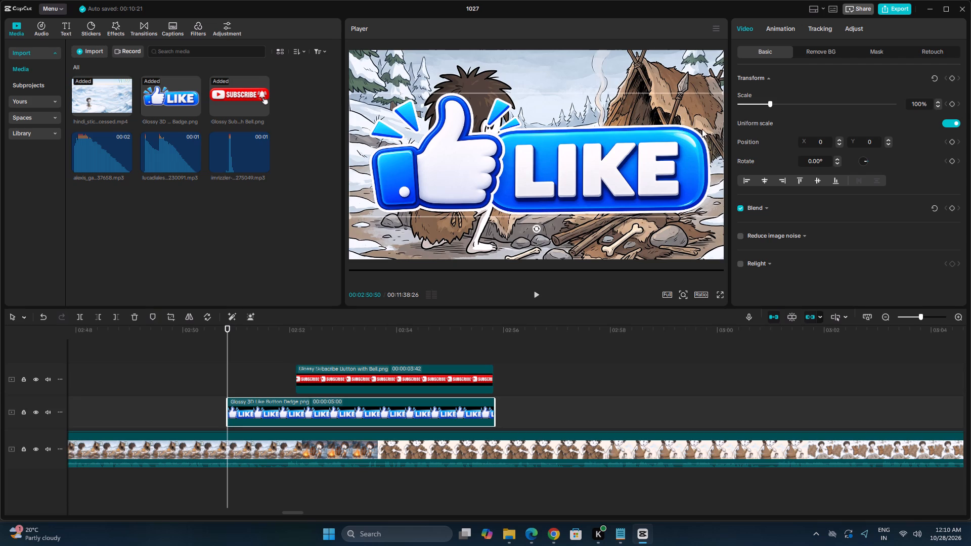
left_click_drag(716, 110, 657, 107)
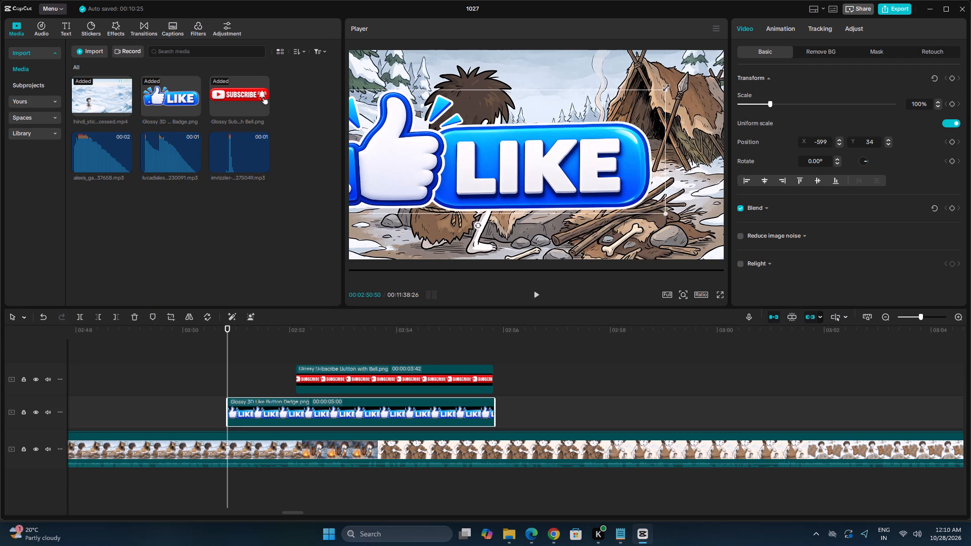
left_click_drag(665, 86, 507, 232)
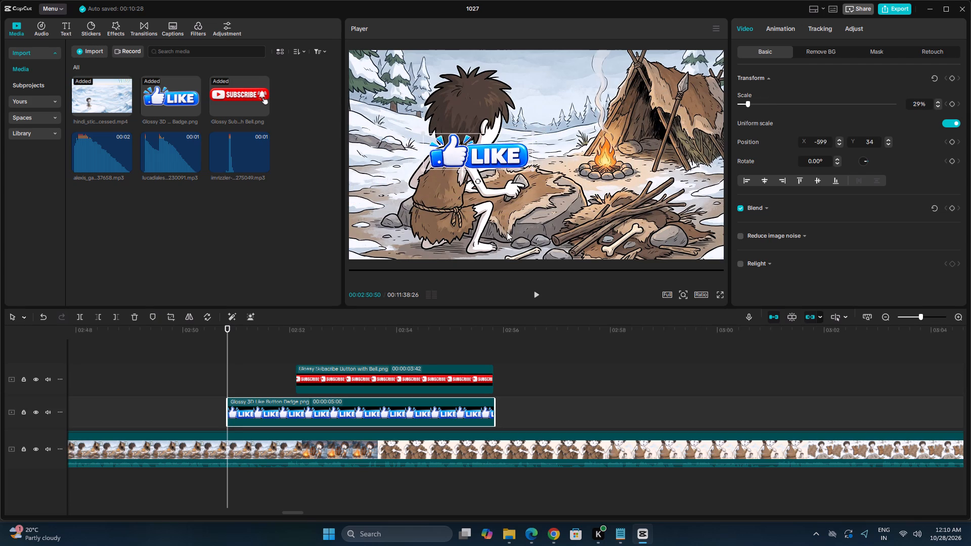
left_click_drag(490, 155, 570, 69)
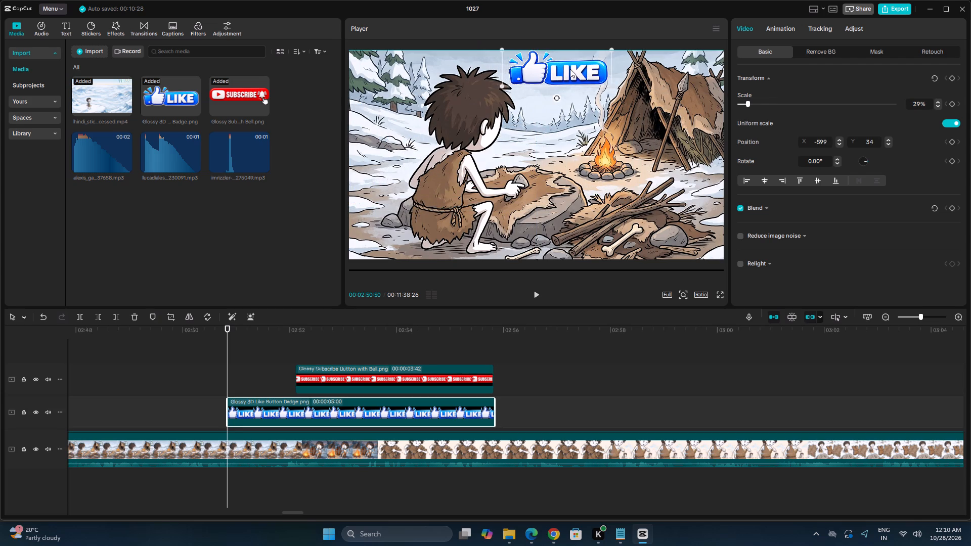
left_click_drag(570, 69, 573, 65)
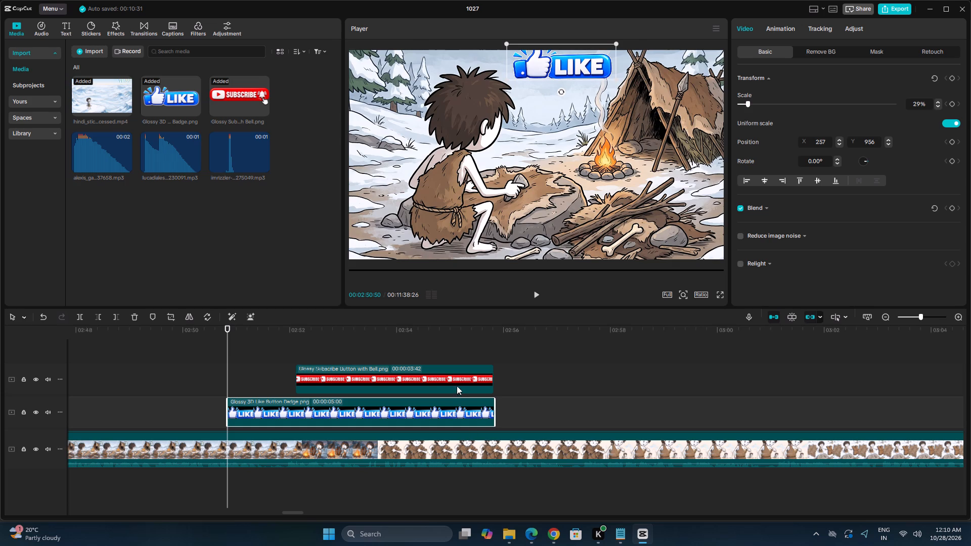
Scale the Subscribe button down to 30% and place it near the frame's upper-right edge, at about X 1353, Y 554.
left_click(341, 344)
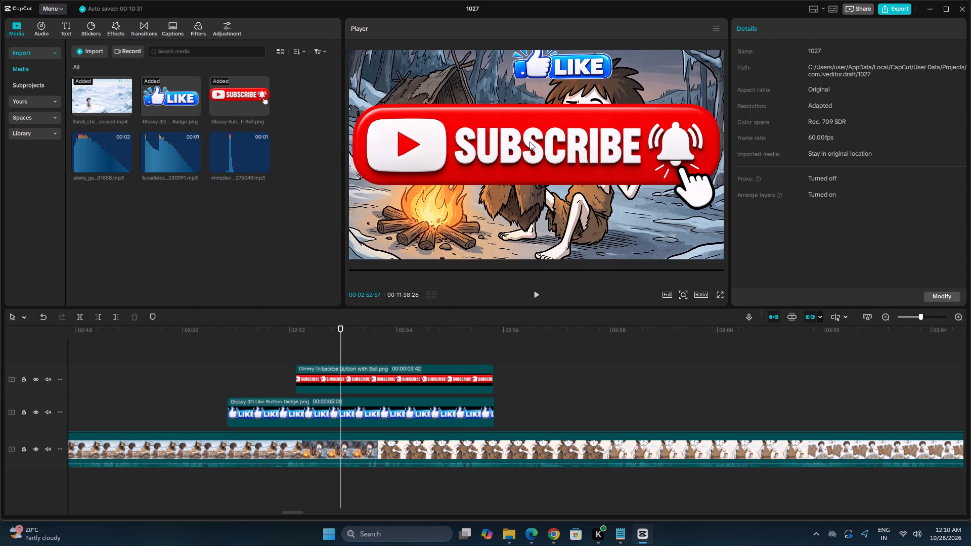
left_click(545, 124)
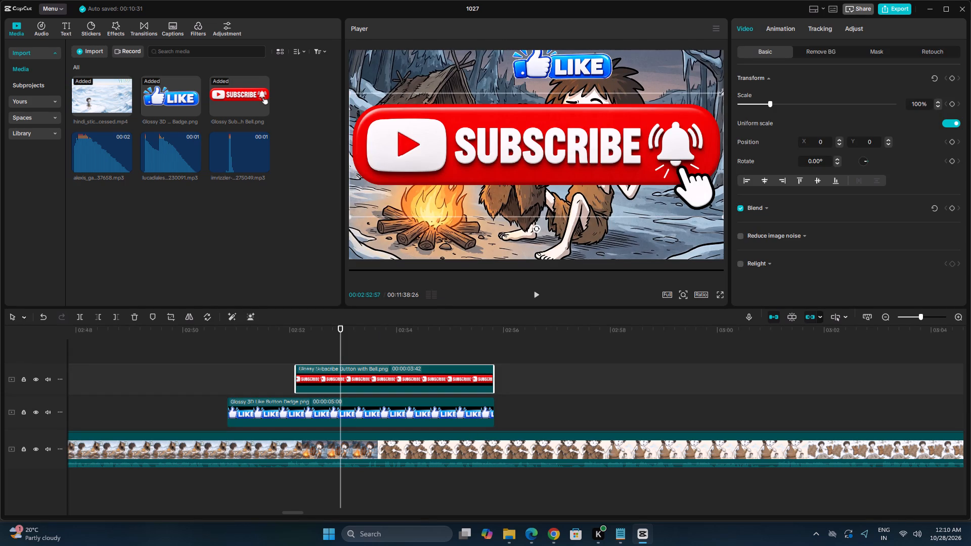
left_click_drag(721, 91, 547, 200)
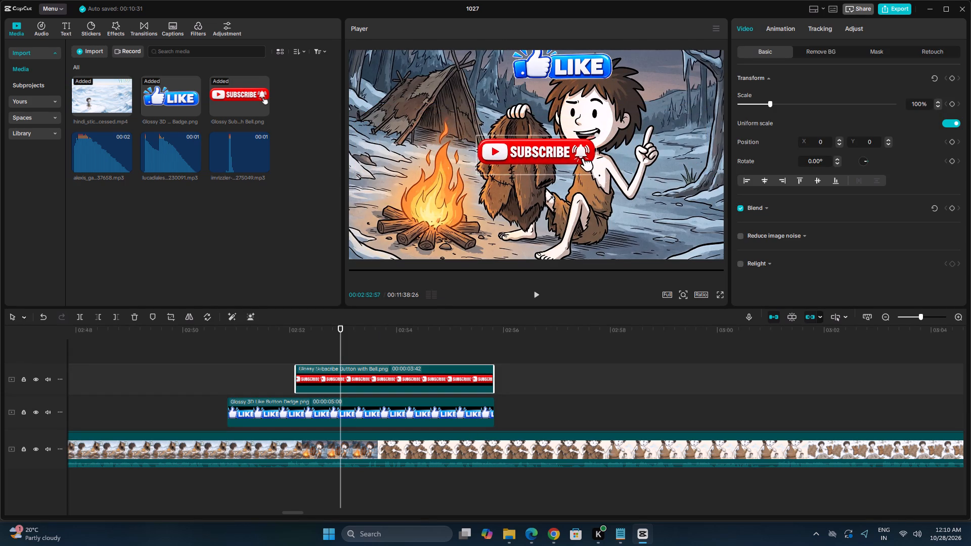
left_click_drag(547, 200, 541, 202)
left_click_drag(557, 155, 689, 101)
left_click(689, 101)
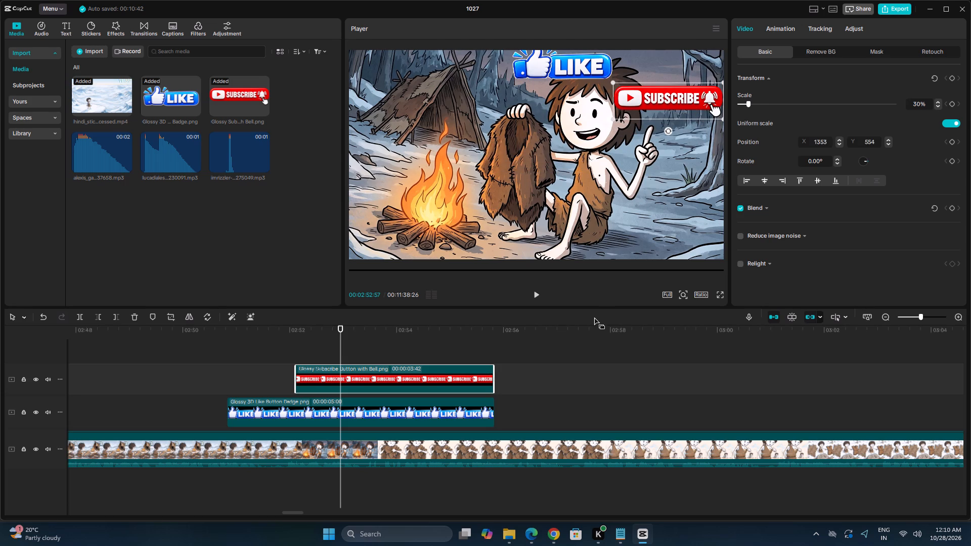
Add the alert-sound-230091 audio on a track below the video, starting with the Like badge at 02:50:50.
left_click(232, 355)
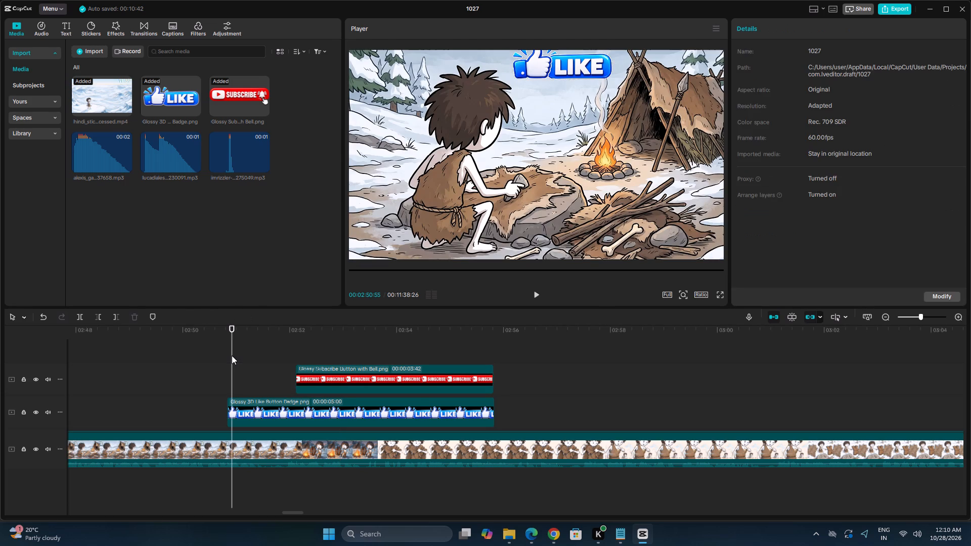
left_click(232, 355)
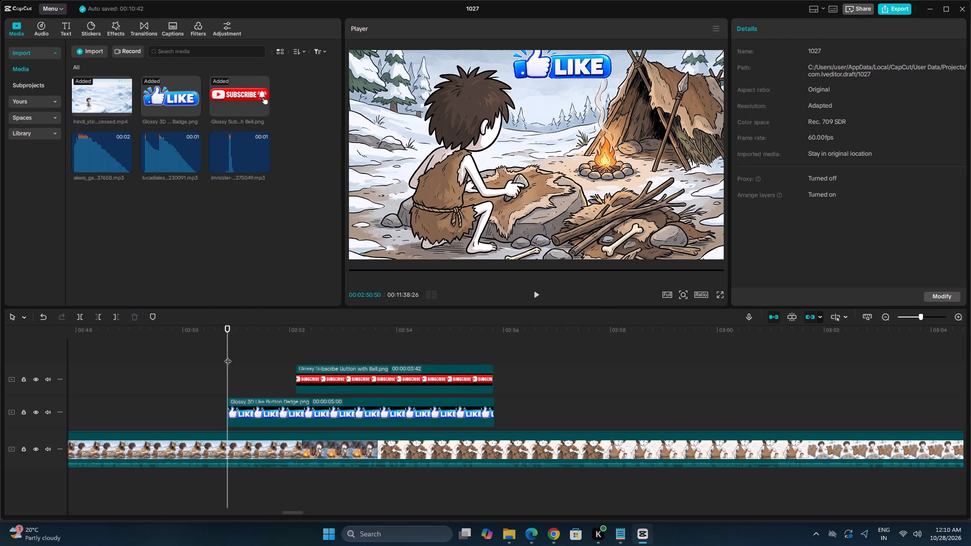
key("Left")
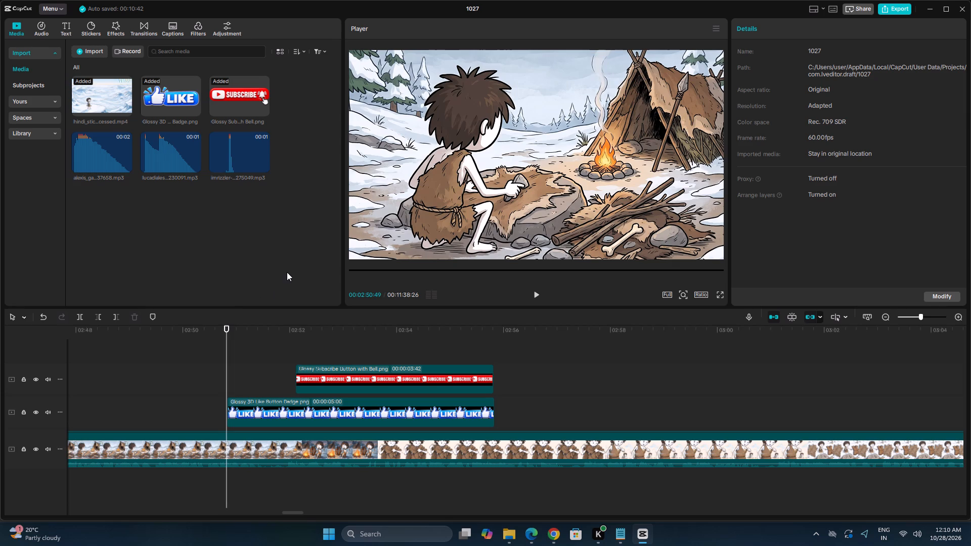
key("Right")
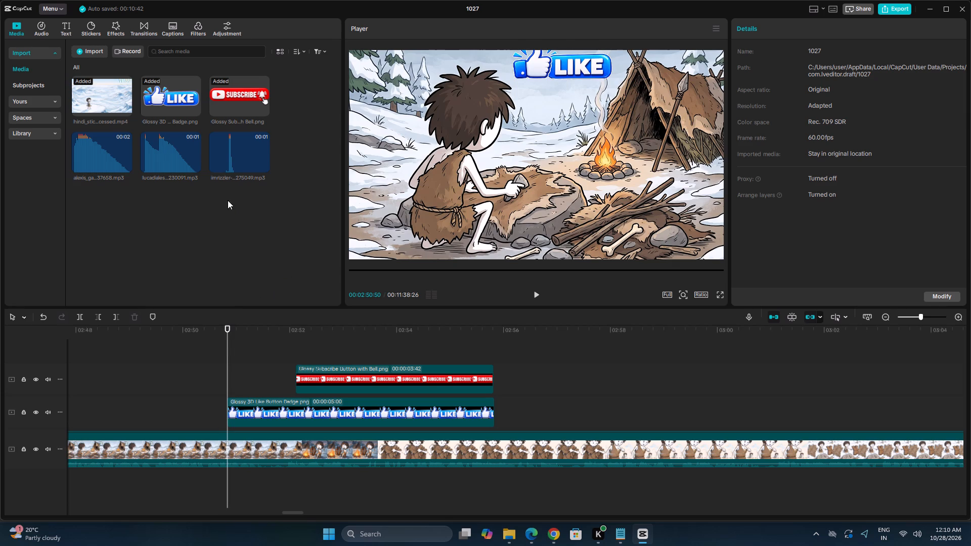
left_click(162, 160)
left_click_drag(162, 160, 227, 354)
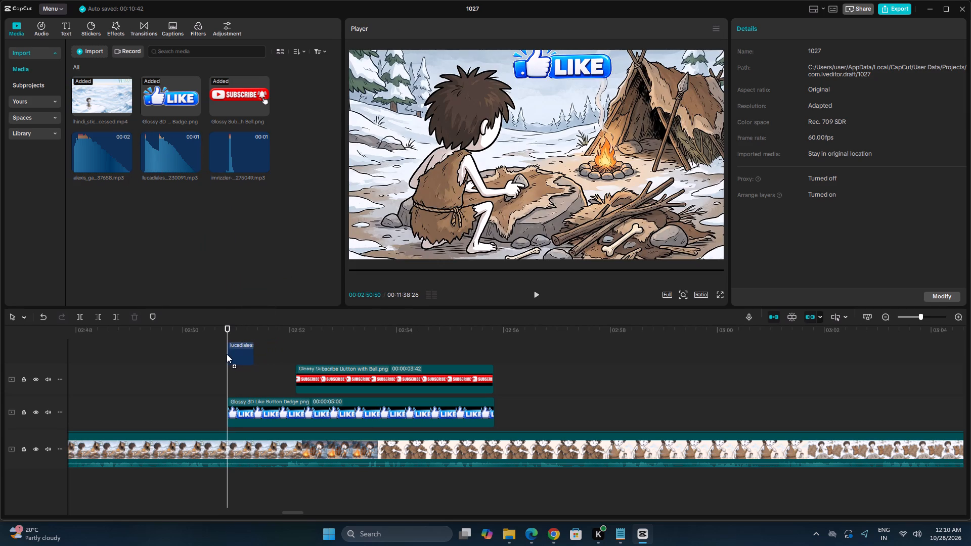
left_click_drag(227, 354, 227, 354)
left_click(227, 354)
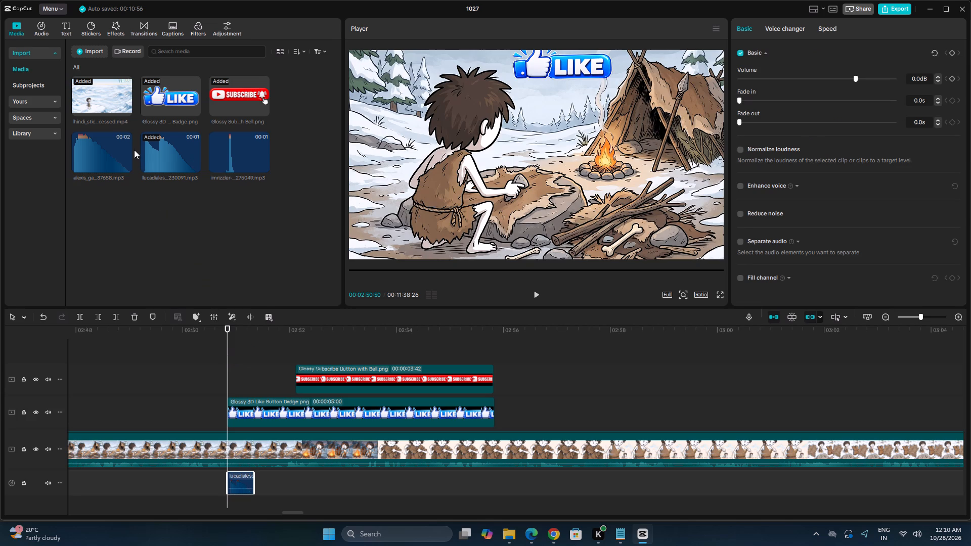
Play the Like badge's opening to check the alert sound, and return the playhead to the badge's start at 02:50:50.
key("space")
key("space")
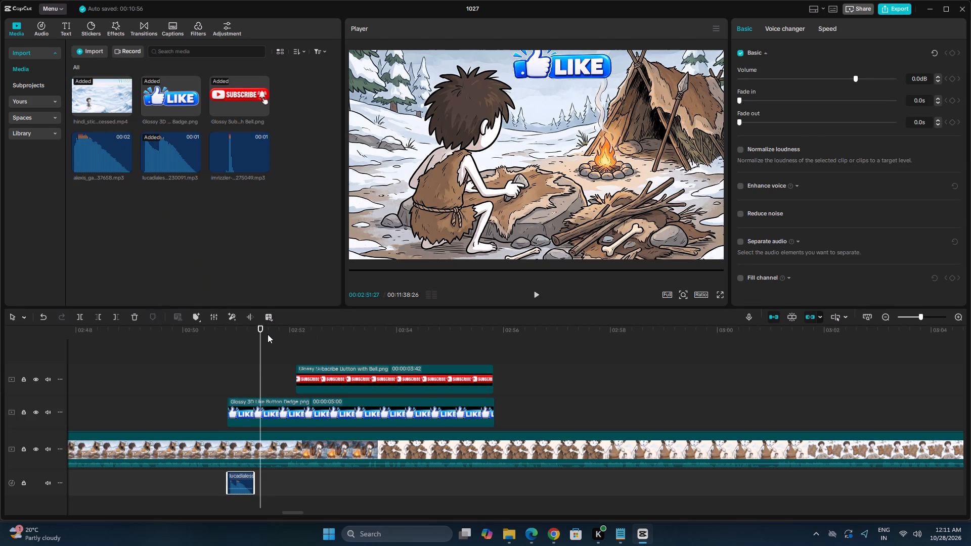
key("Left")
key("Left")
key("Left")
key("Left")
key("Left")
key("Left")
key("Left")
key("Left")
key("Left")
key("Left")
key("Left")
key("Left")
key("Left")
key("Left")
key("Left")
key("Left")
key("Left")
key("Left")
key("Left")
key("Left")
key("Left")
key("Left")
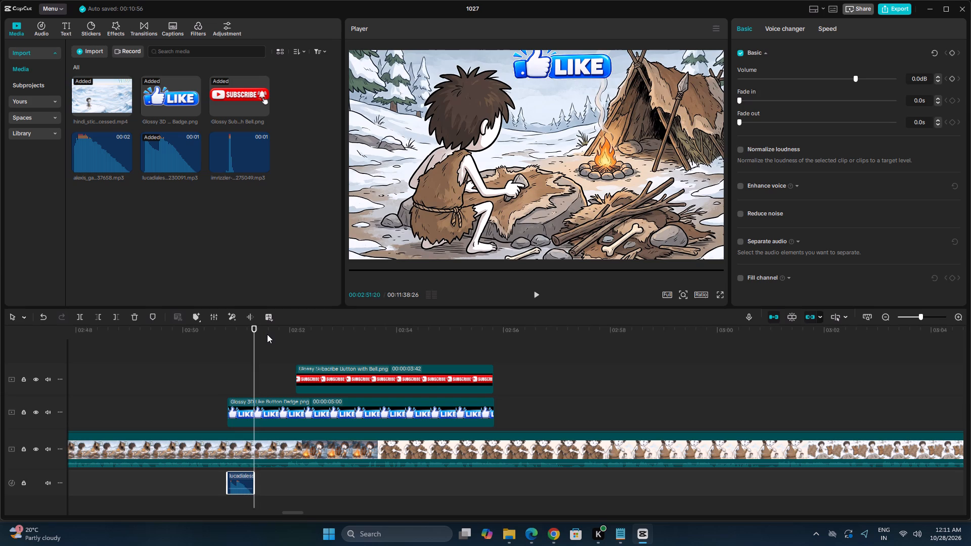
key("Left")
key("Left")
key("Left")
key("Left")
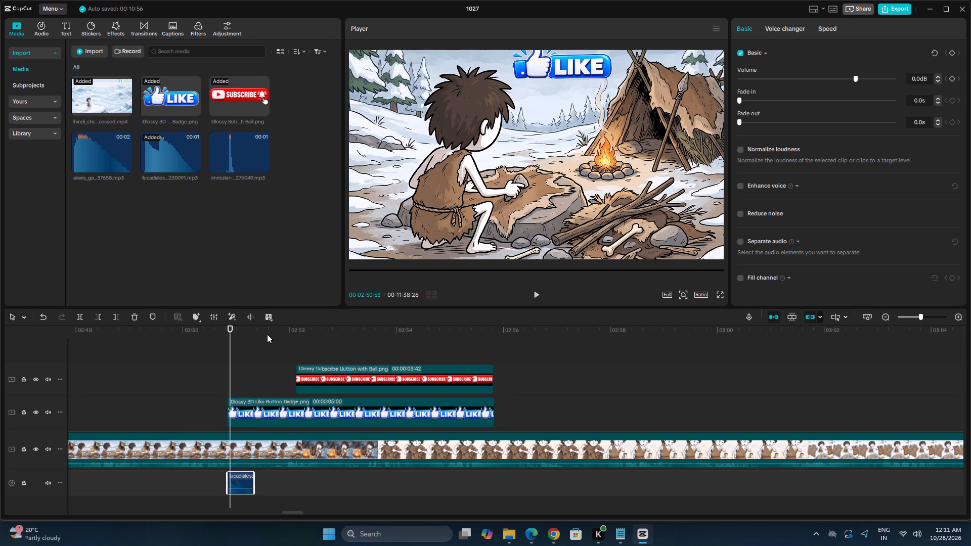
key("Left")
key("Left")
key("Left")
key("Right")
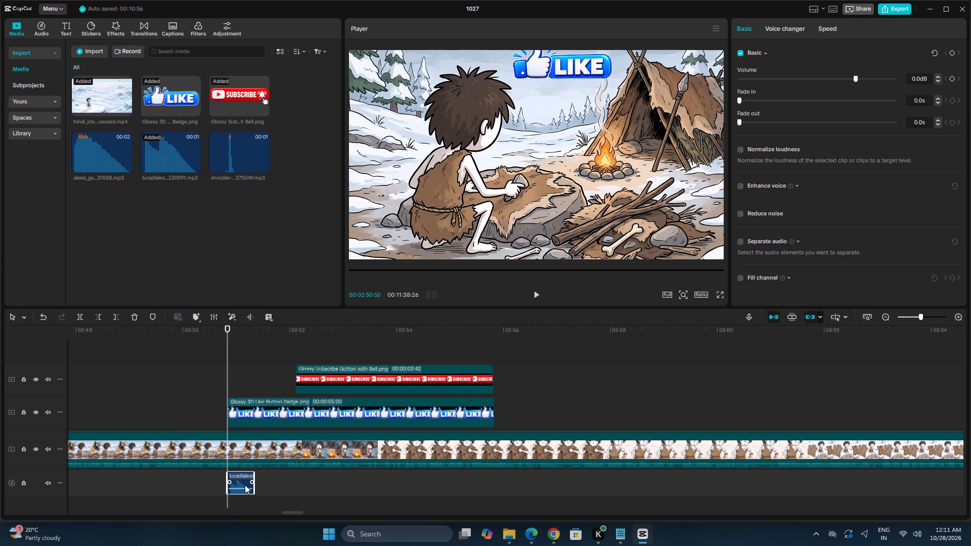
Shift the alert sound slightly earlier so its audible onset lines up with the Like badge's start.
left_click(933, 316)
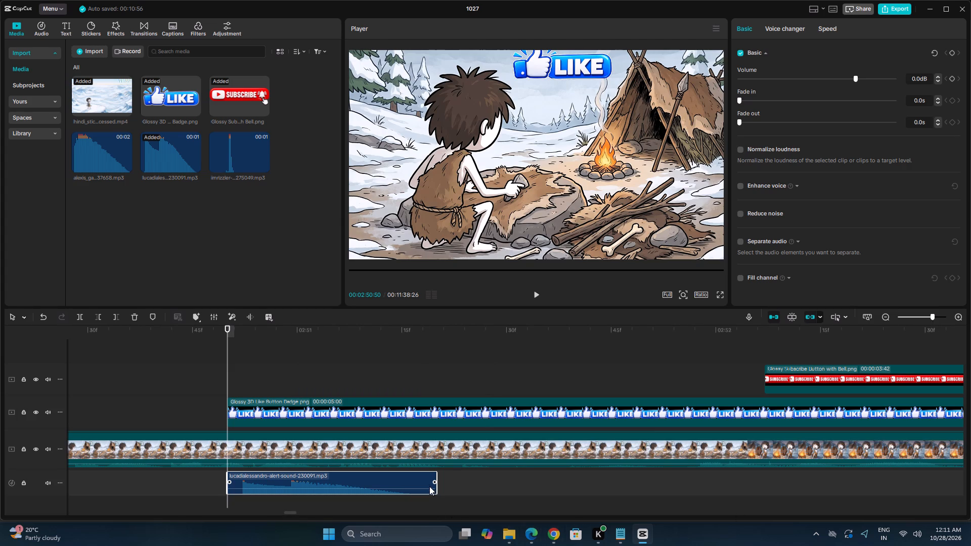
left_click_drag(418, 482, 411, 481)
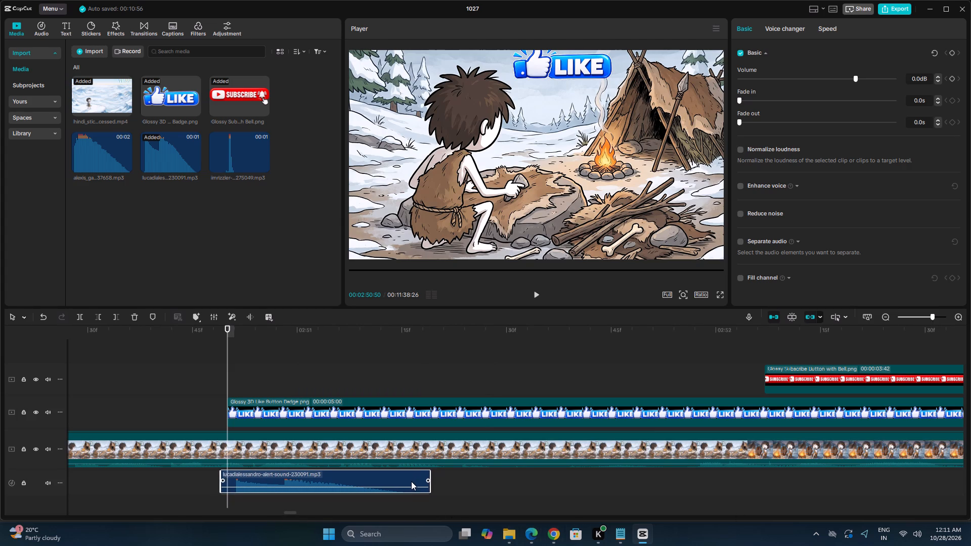
left_click_drag(411, 481, 406, 487)
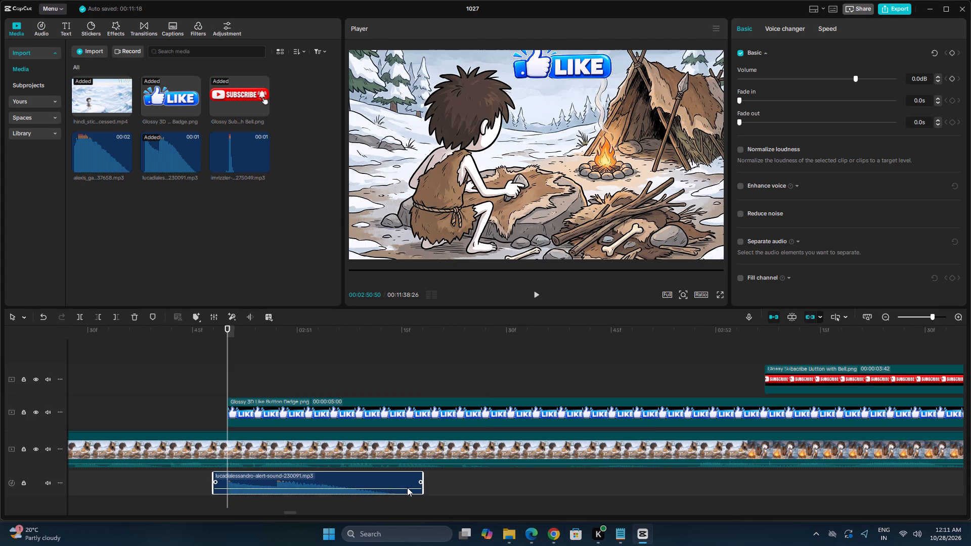
Add the bell-notification-337658 audio beside the alert sound, starting slightly before 02:52:07 so its audible onset meets the Subscribe clip's start.
left_click(765, 333)
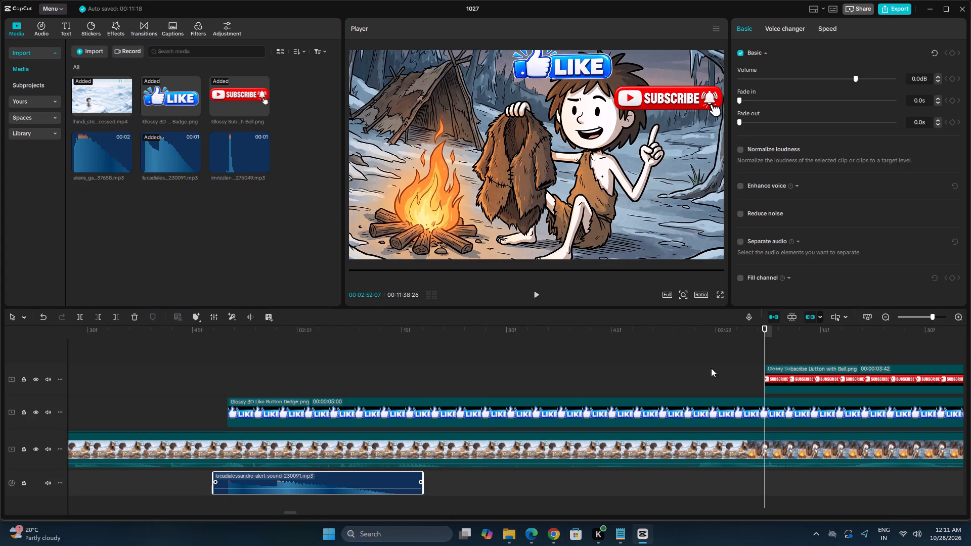
left_click(113, 161)
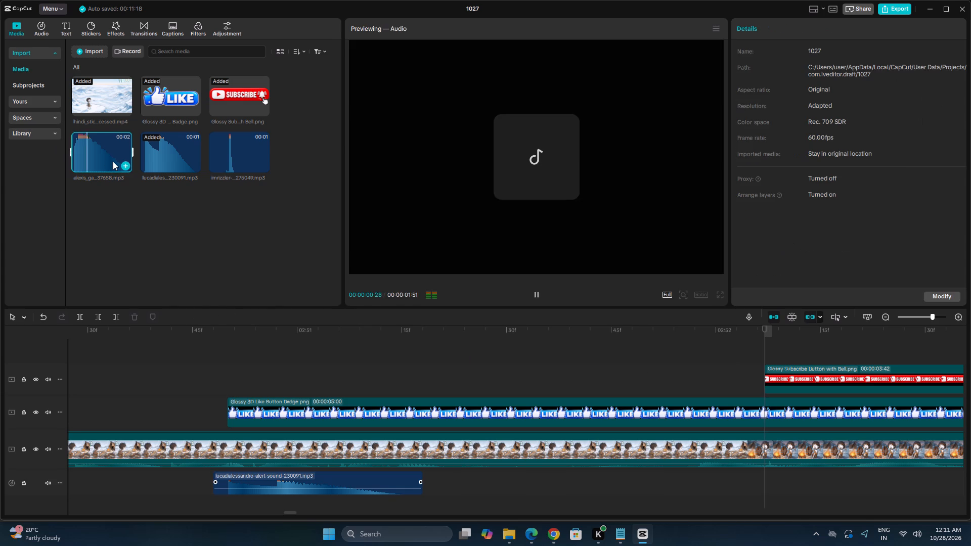
left_click_drag(113, 161, 759, 473)
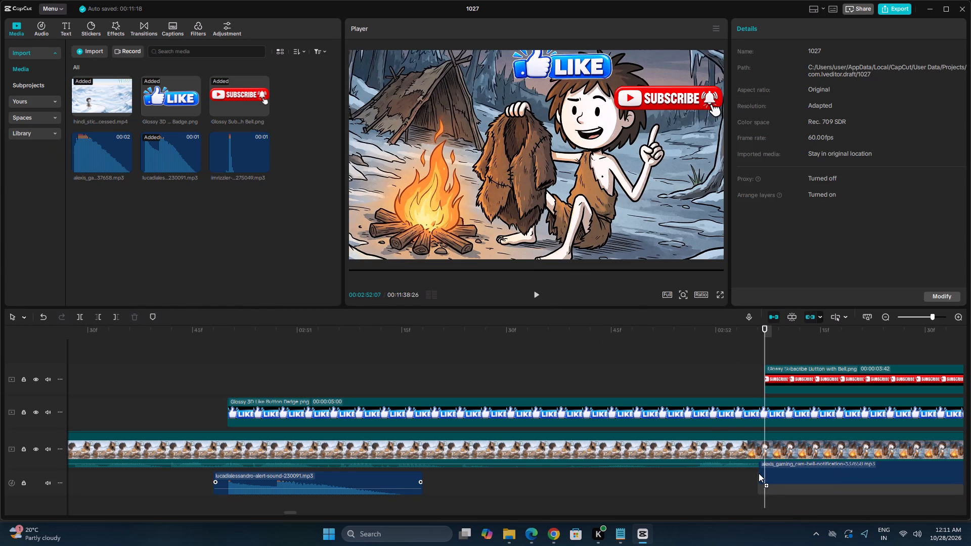
left_click_drag(759, 473, 760, 478)
left_click_drag(817, 474, 803, 475)
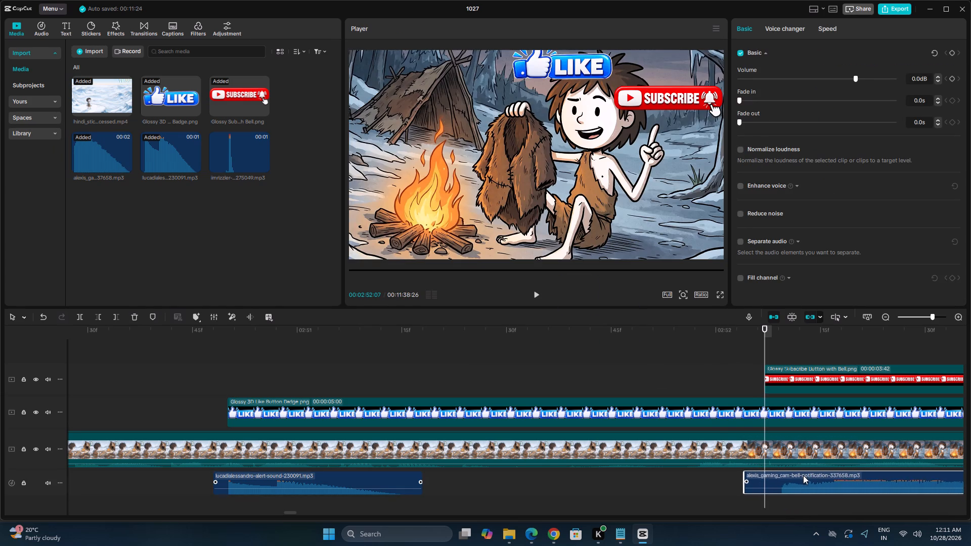
left_click_drag(803, 475, 791, 475)
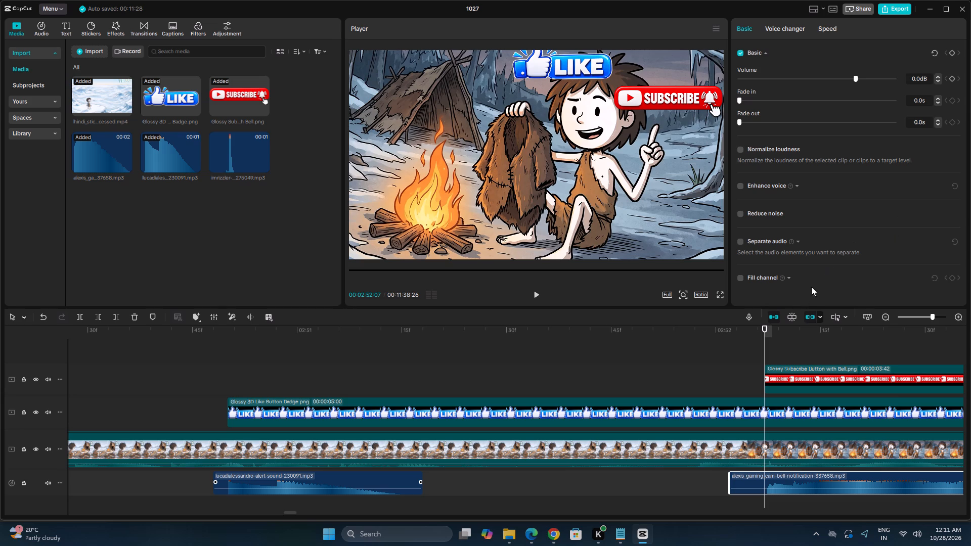
Play the video from 02:50:44 through the Like and Subscribe overlays to check their timing against the sounds.
left_click(922, 312)
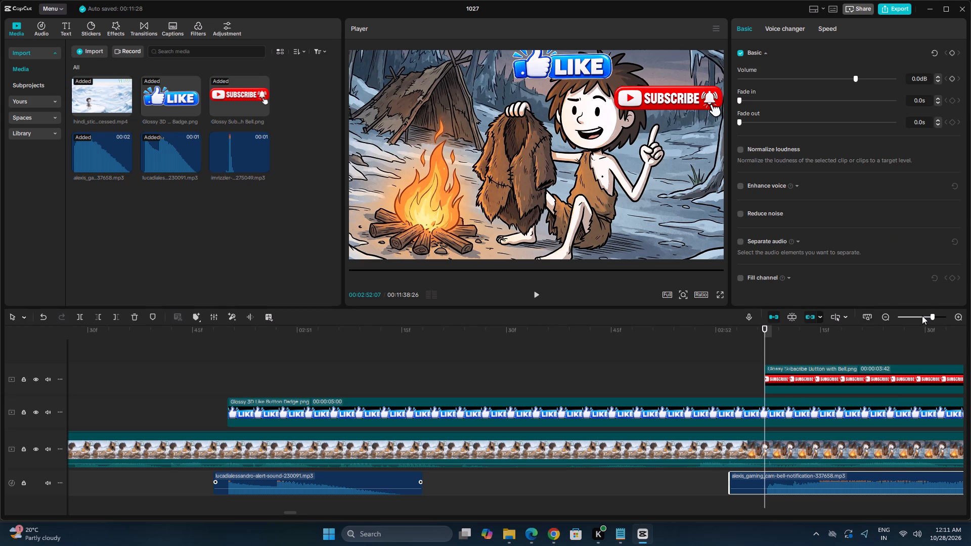
left_click(922, 317)
left_click(671, 373)
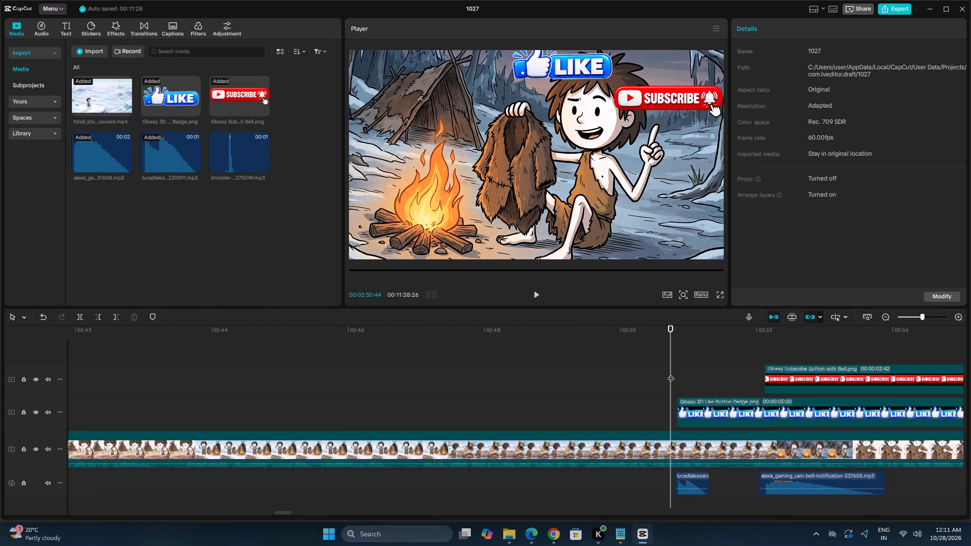
left_click(912, 315)
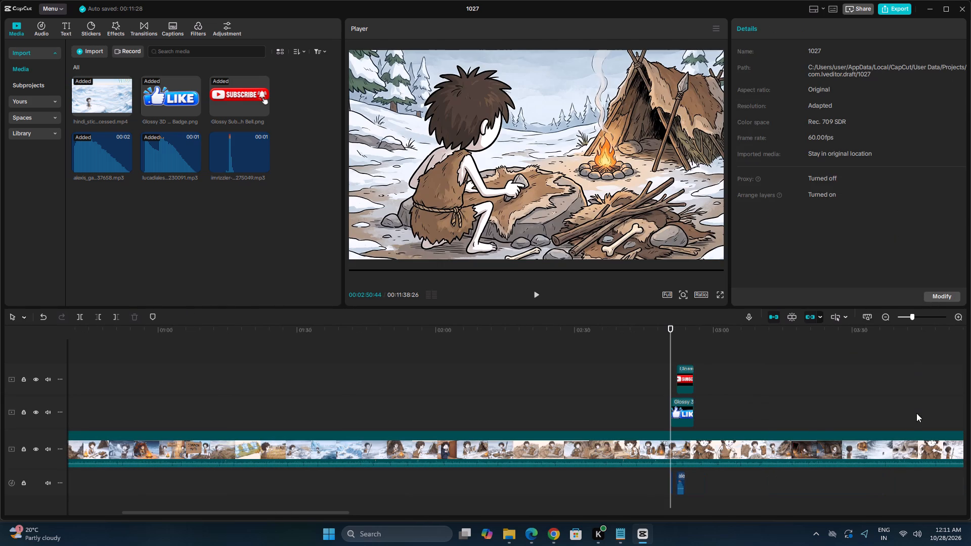
left_click(443, 521)
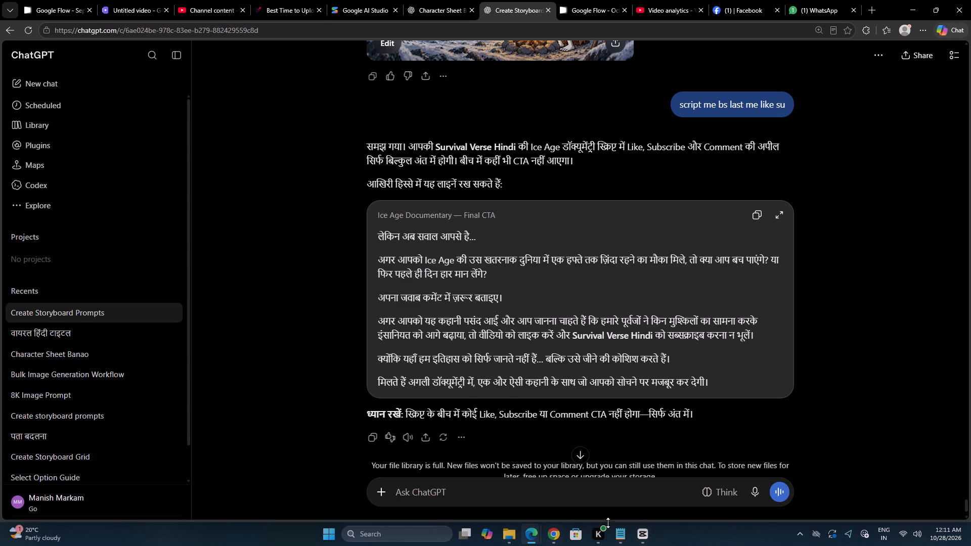
left_click(645, 532)
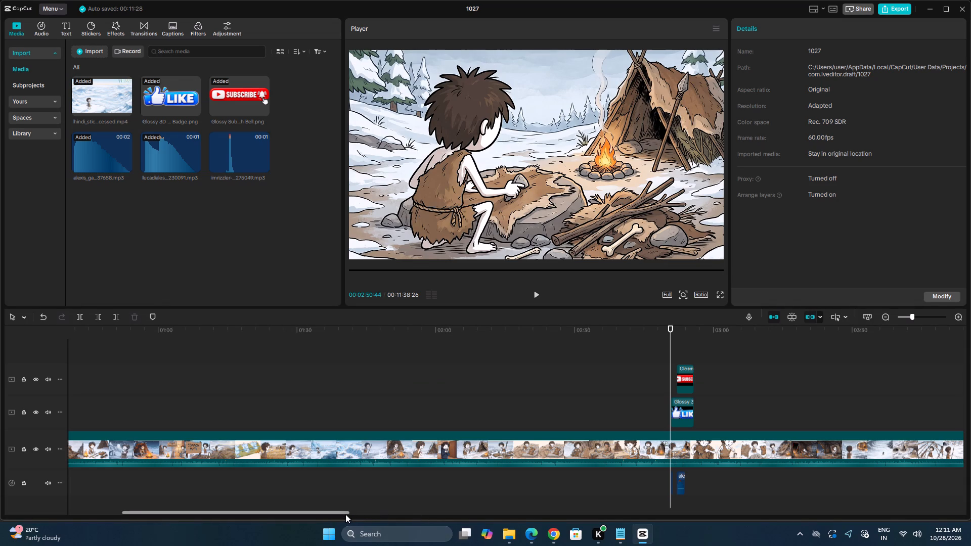
left_click_drag(344, 514, 430, 515)
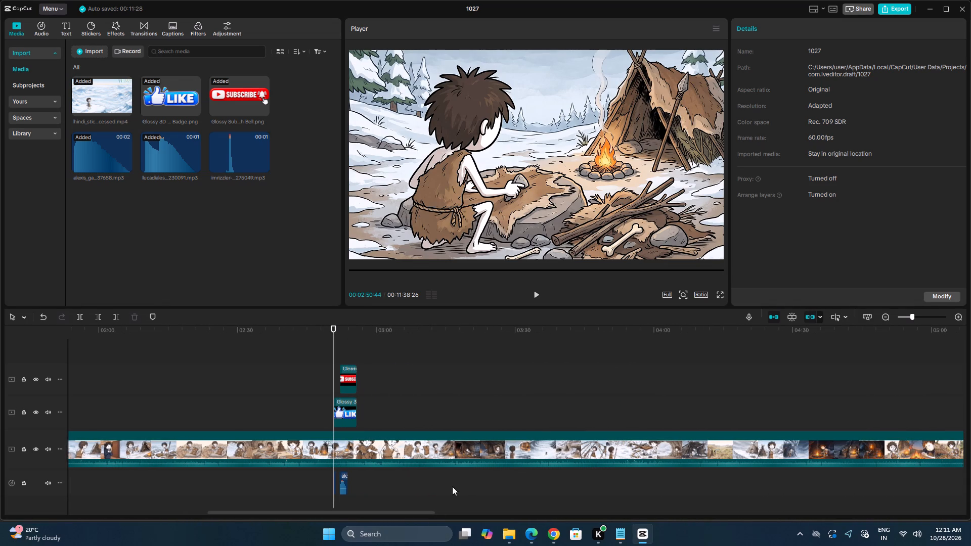
left_click(533, 294)
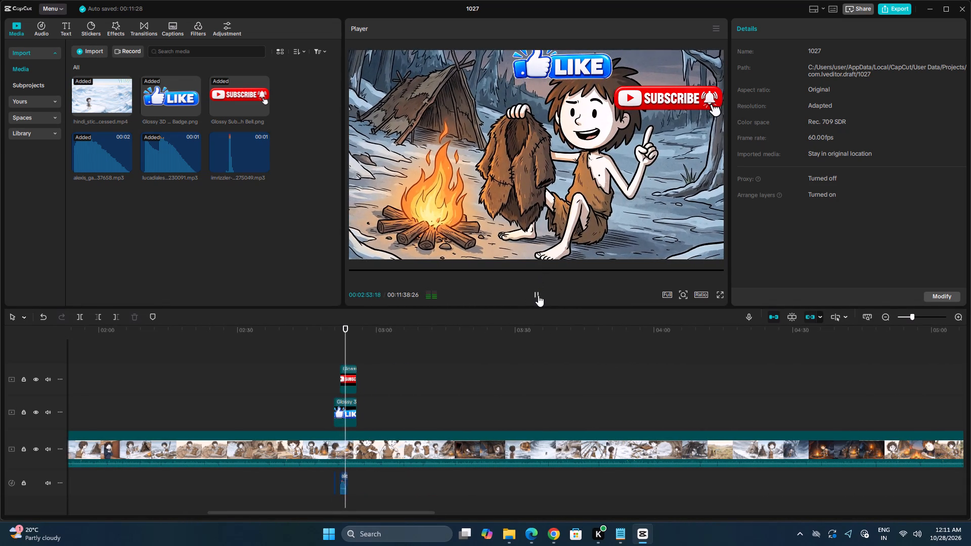
left_click(538, 295)
Lower the Like badge slightly in the frame to position X 262, Y 857, and play on past the overlays.
left_click(588, 76)
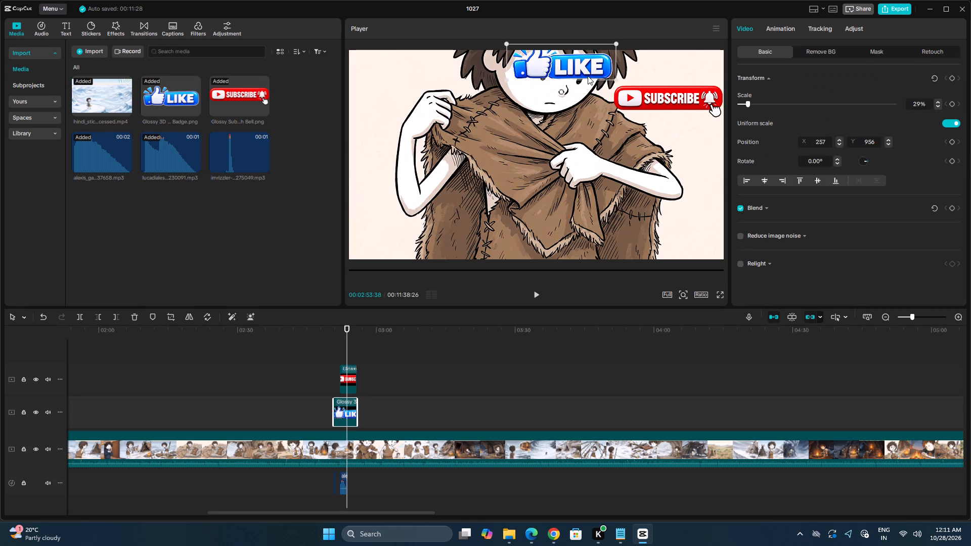
left_click_drag(588, 76, 588, 85)
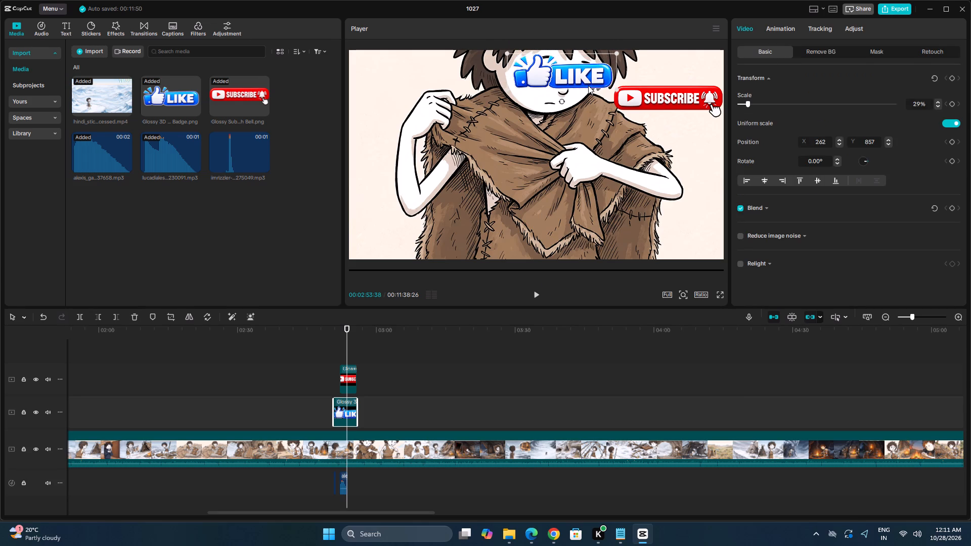
left_click(538, 294)
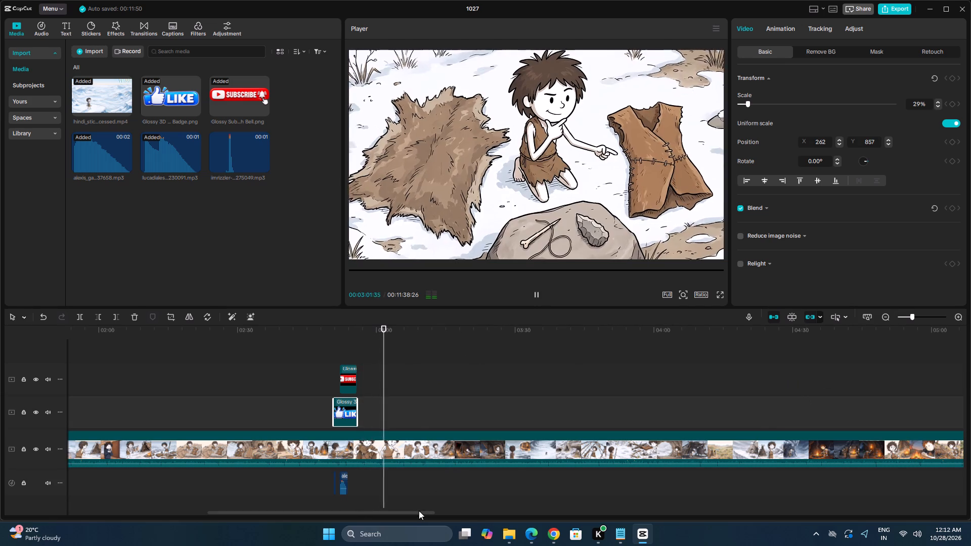
Add a second Like badge on the track directly above the video, starting at about 06:48:48.
left_click(905, 318)
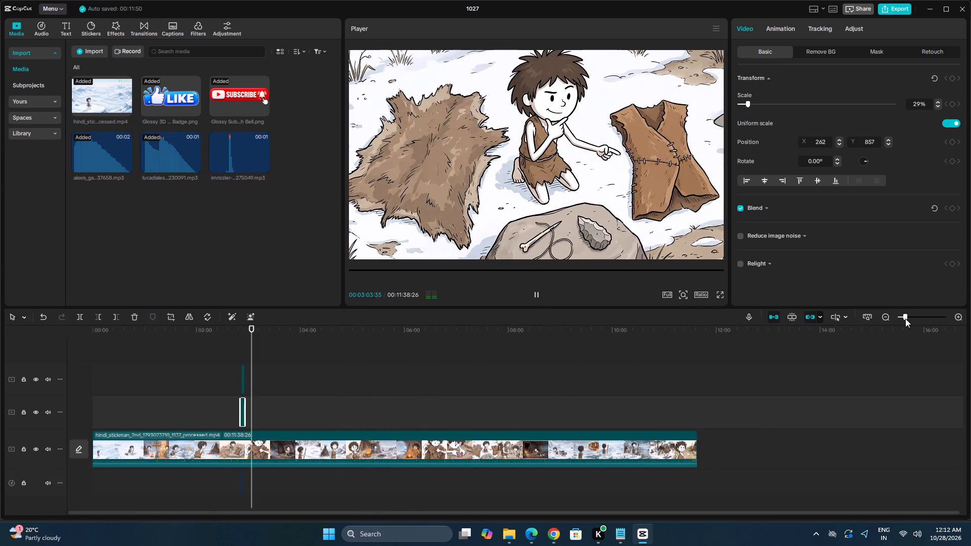
left_click(447, 383)
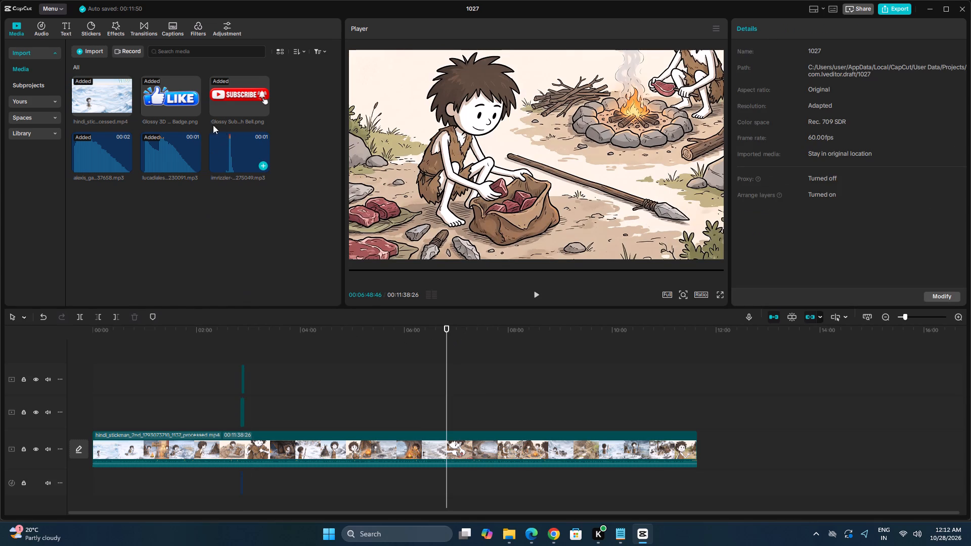
left_click_drag(181, 105, 382, 316)
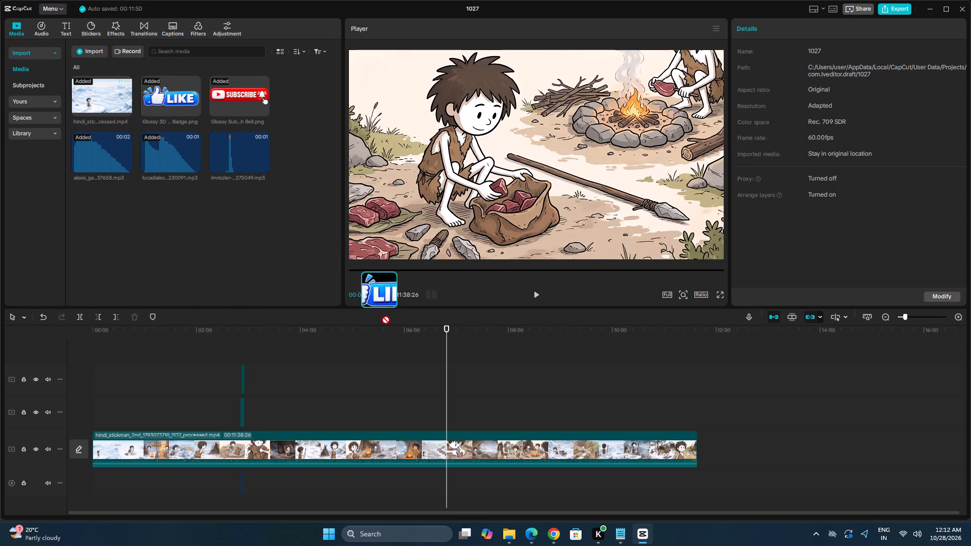
left_click_drag(382, 316, 447, 412)
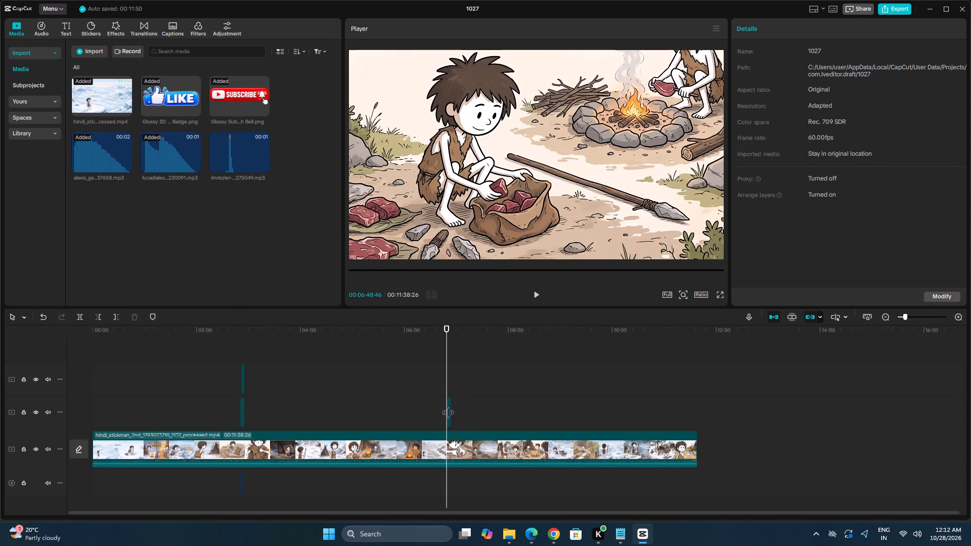
left_click(914, 317)
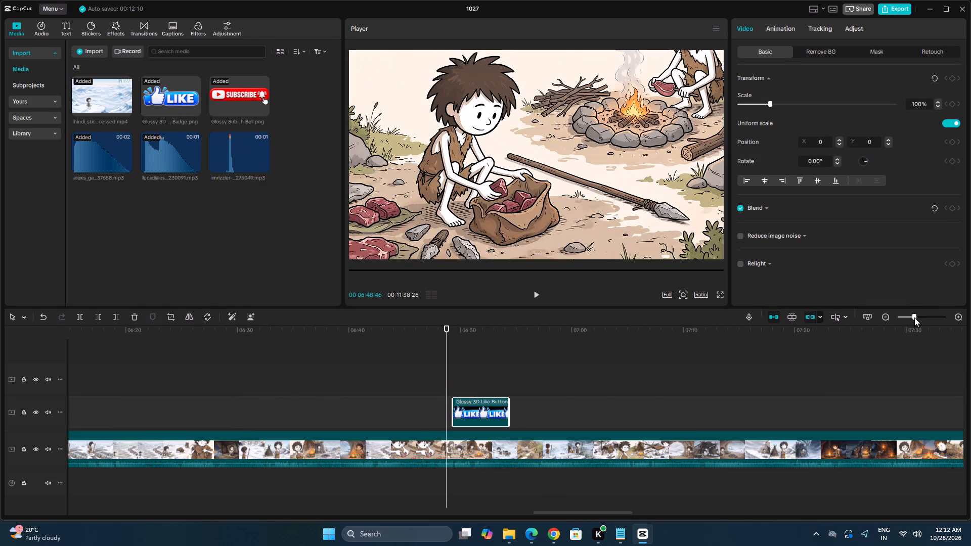
left_click_drag(468, 415, 462, 413)
left_click(462, 413)
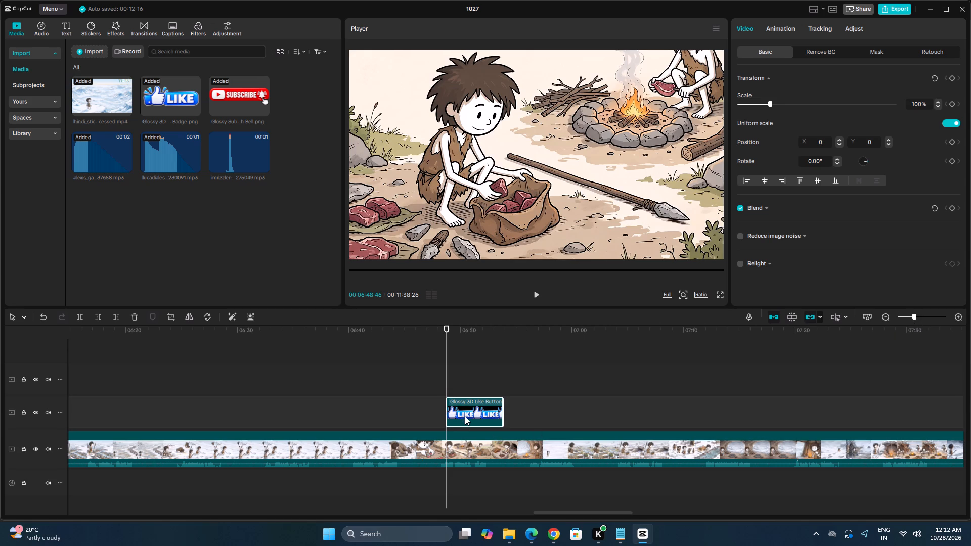
Add the Subscribe button image above the second Like badge from about 06:50:20, trimmed to 00:00:03:25 so both end nearly together.
left_click_drag(229, 99, 314, 192)
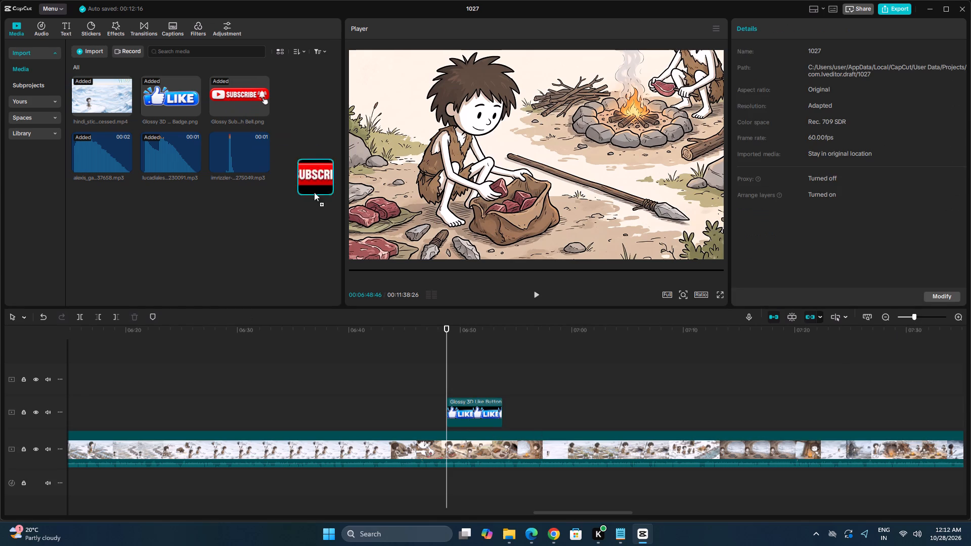
left_click_drag(314, 192, 464, 373)
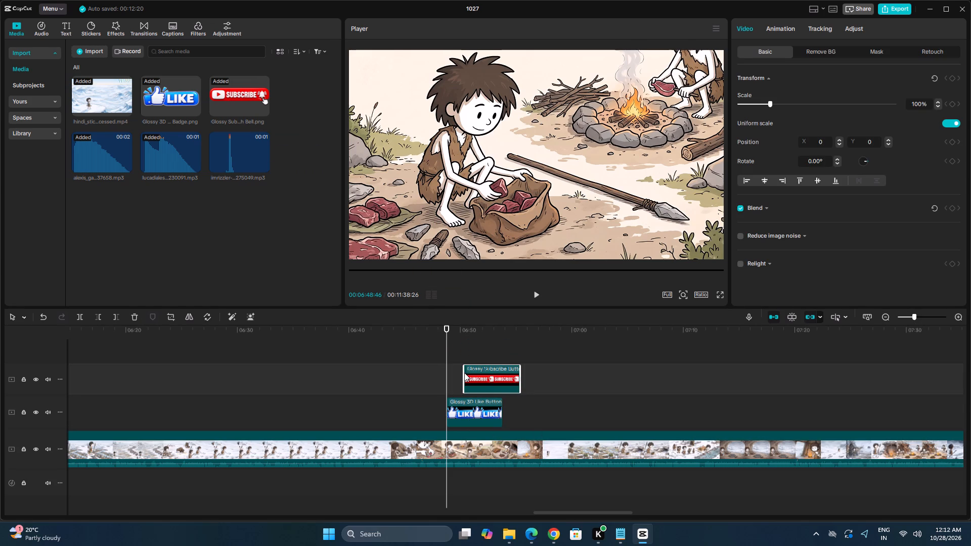
left_click_drag(520, 376, 502, 378)
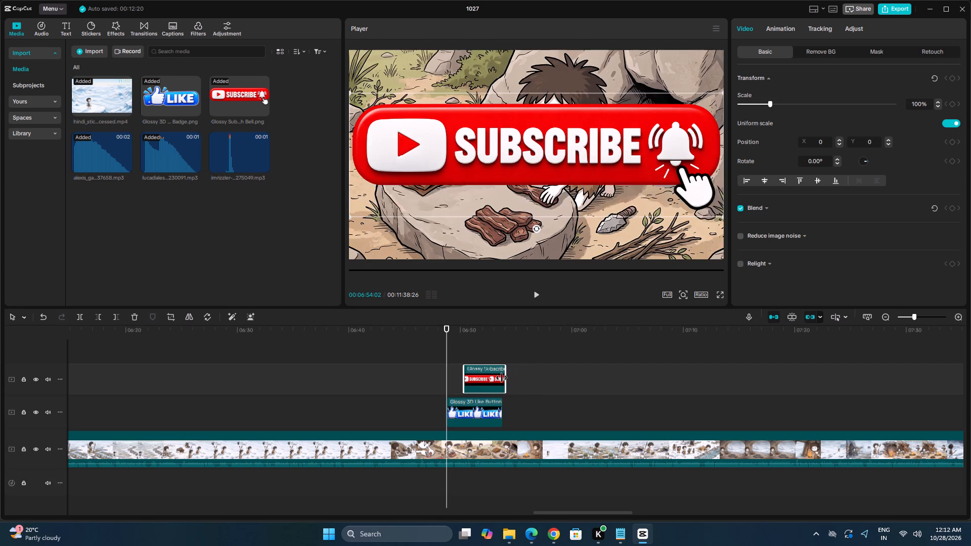
left_click_drag(502, 378, 500, 378)
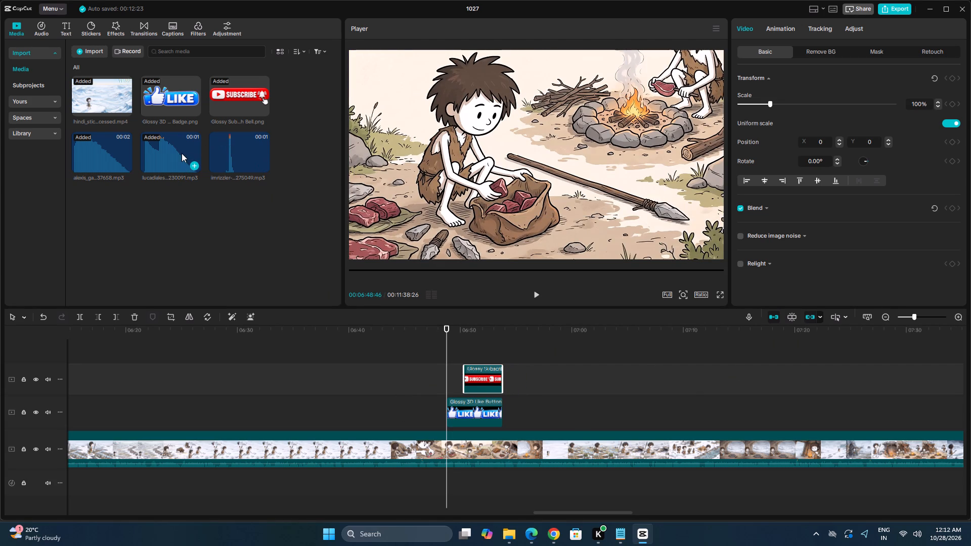
Add the alert-sound-230091 audio below the video, near the start of the second Like badge.
left_click_drag(182, 153, 449, 479)
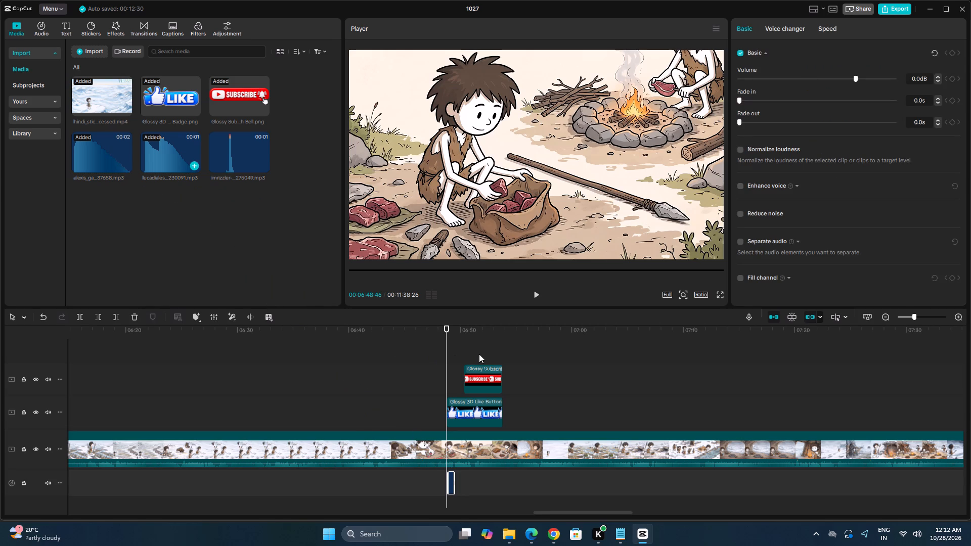
Add the bell-notification-337658 audio beside the second alert sound, starting slightly before the Subscribe clip near 06:50:24.
left_click(465, 338)
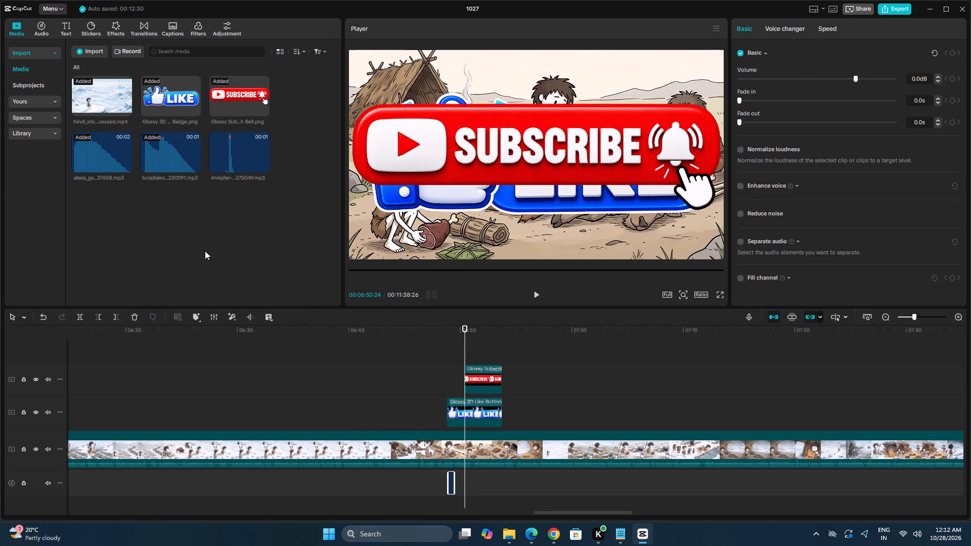
left_click(110, 161)
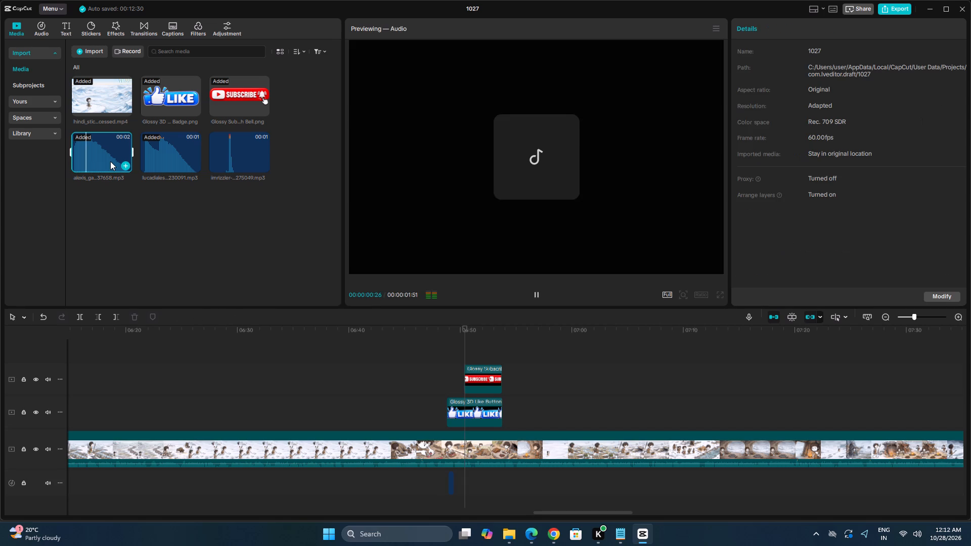
left_click_drag(110, 161, 460, 470)
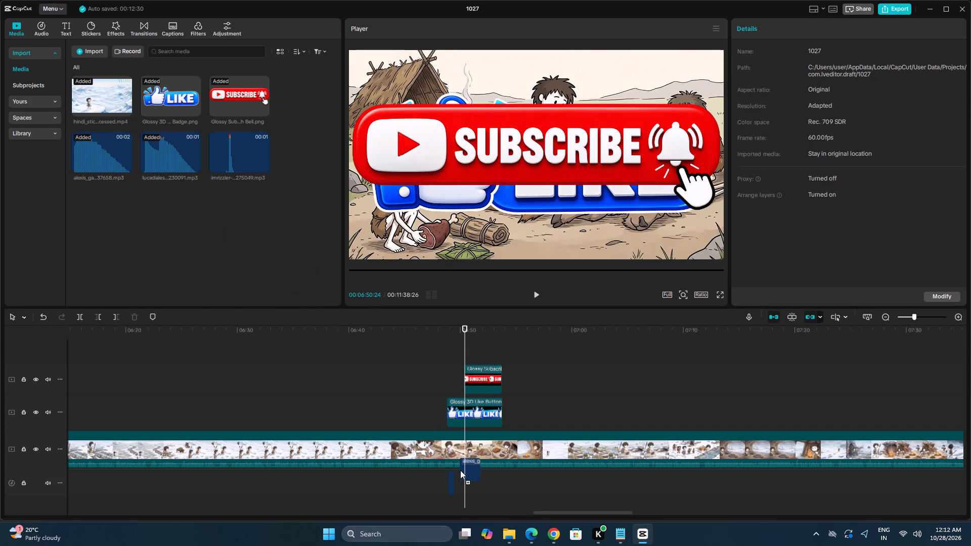
left_click_drag(460, 470, 463, 476)
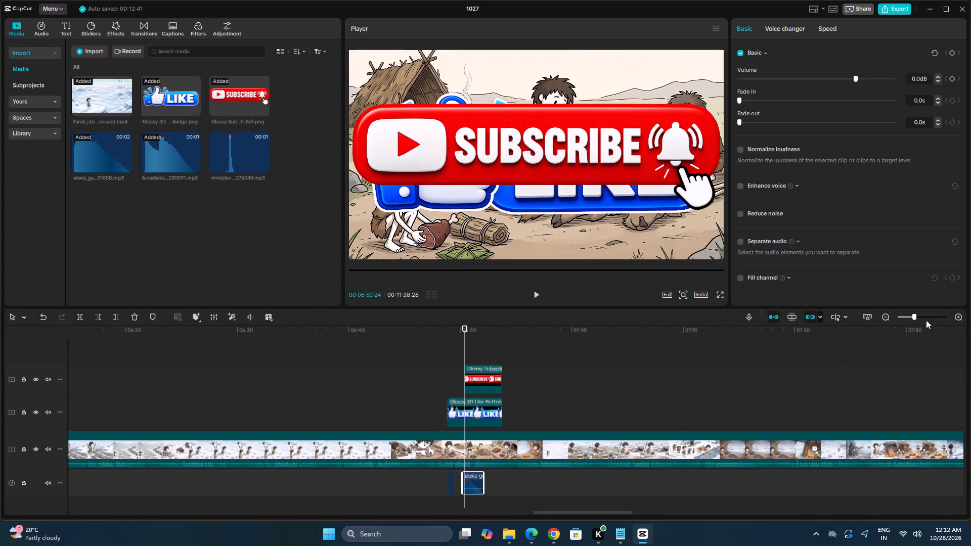
Shift the alert-sound-230091 clip earlier so its waveform onset lines up with the second Like badge's start near 06:48:48.
left_click(922, 318)
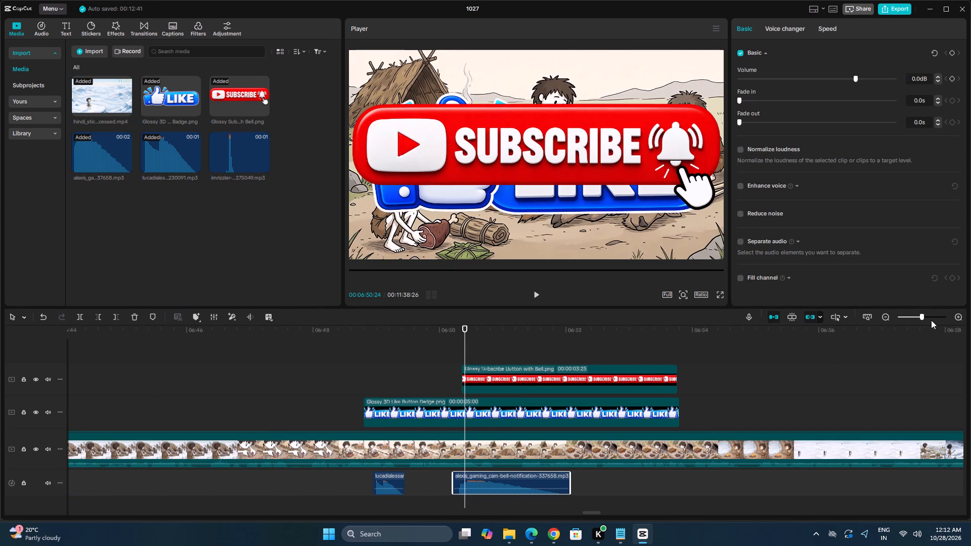
left_click(931, 320)
left_click(925, 315)
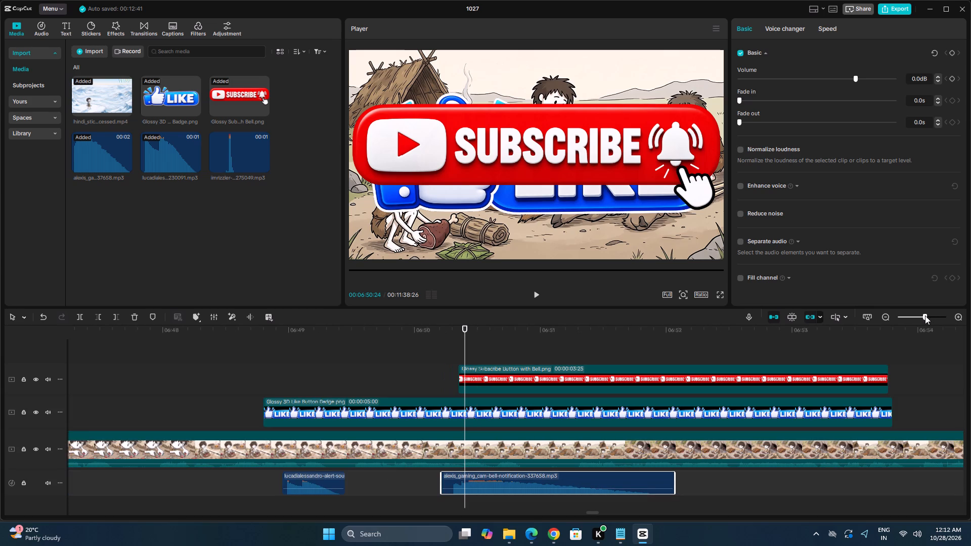
left_click(267, 373)
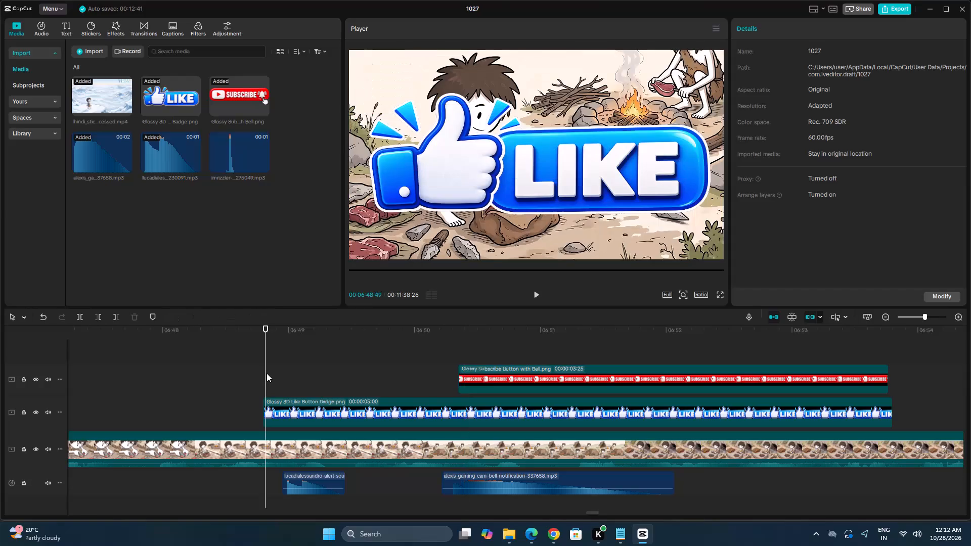
key("Left")
key("Left")
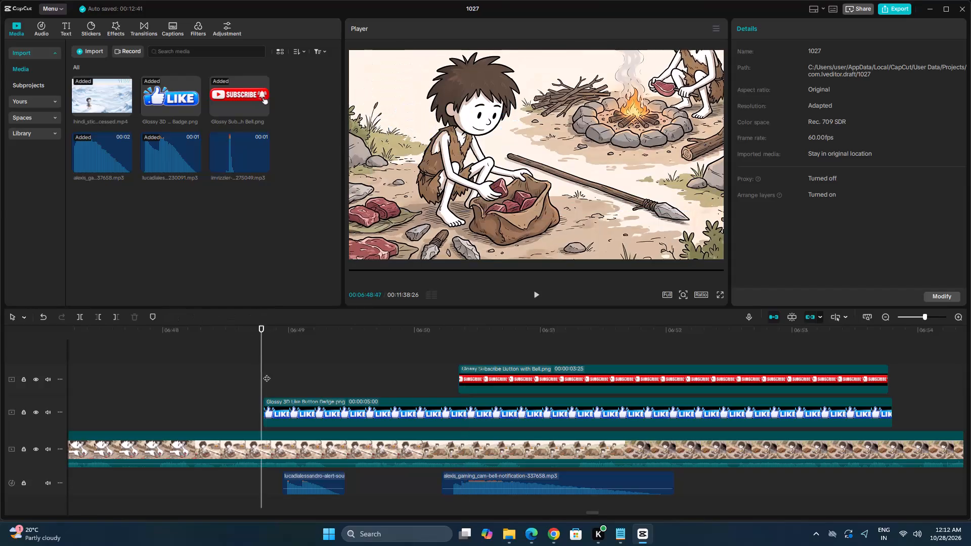
key("Right")
left_click_drag(300, 477, 277, 480)
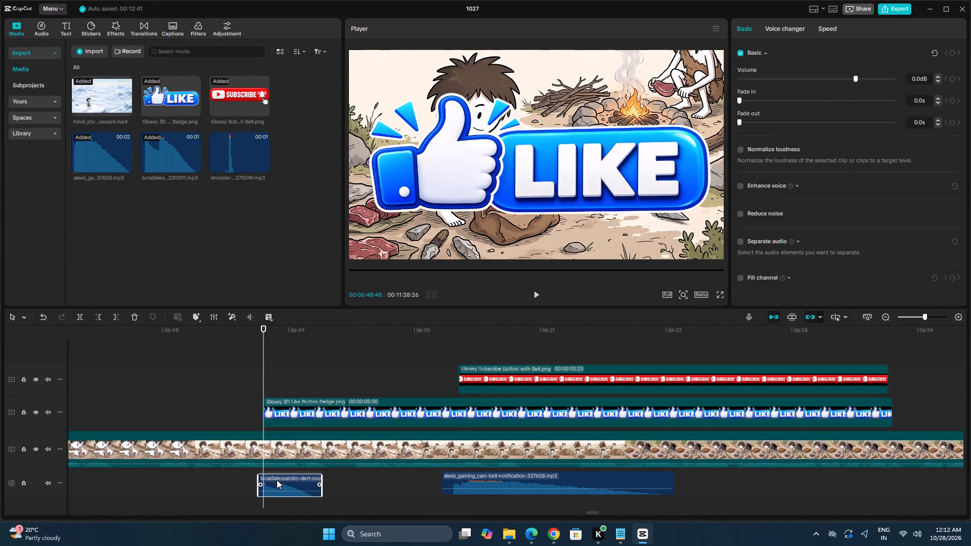
left_click_drag(277, 480, 278, 479)
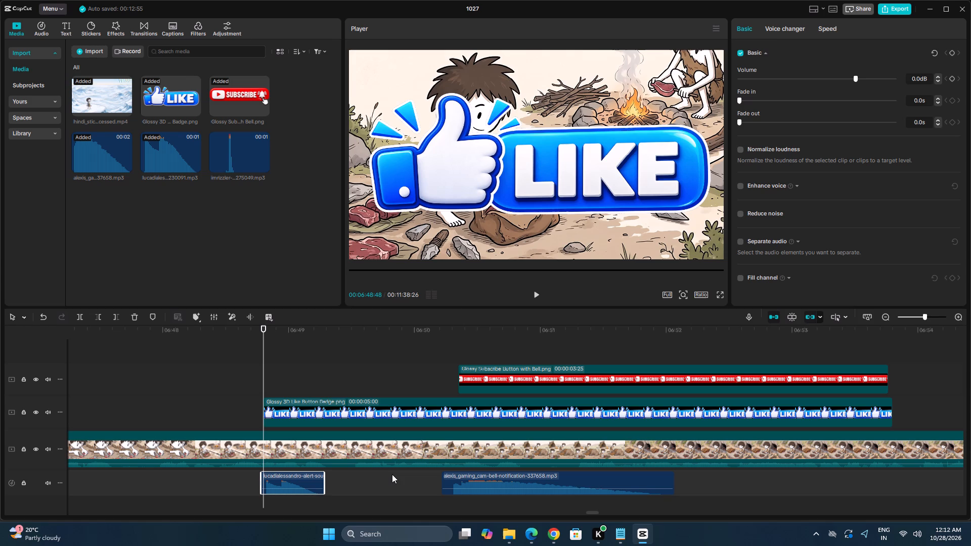
left_click(310, 482)
left_click(932, 319)
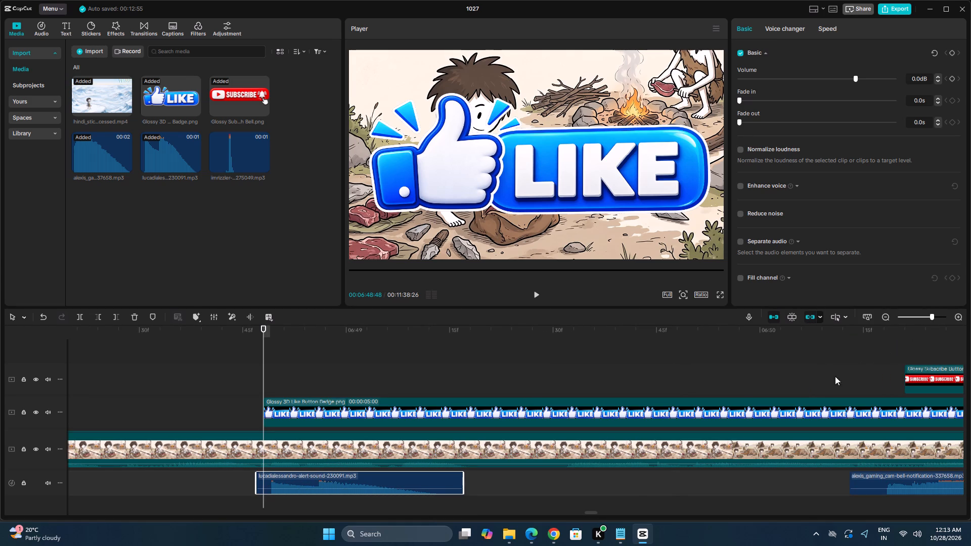
left_click_drag(433, 474, 432, 474)
left_click_drag(432, 474, 428, 470)
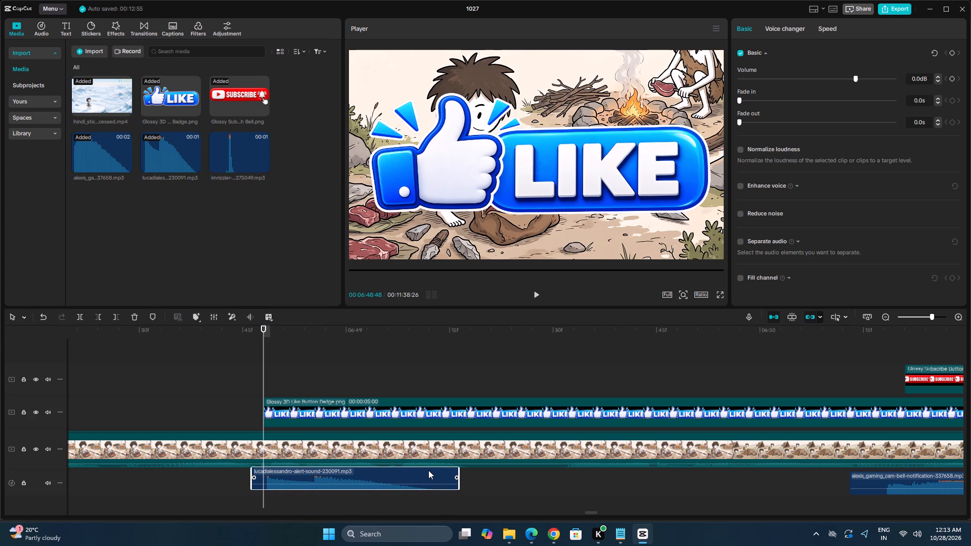
left_click_drag(428, 470, 426, 474)
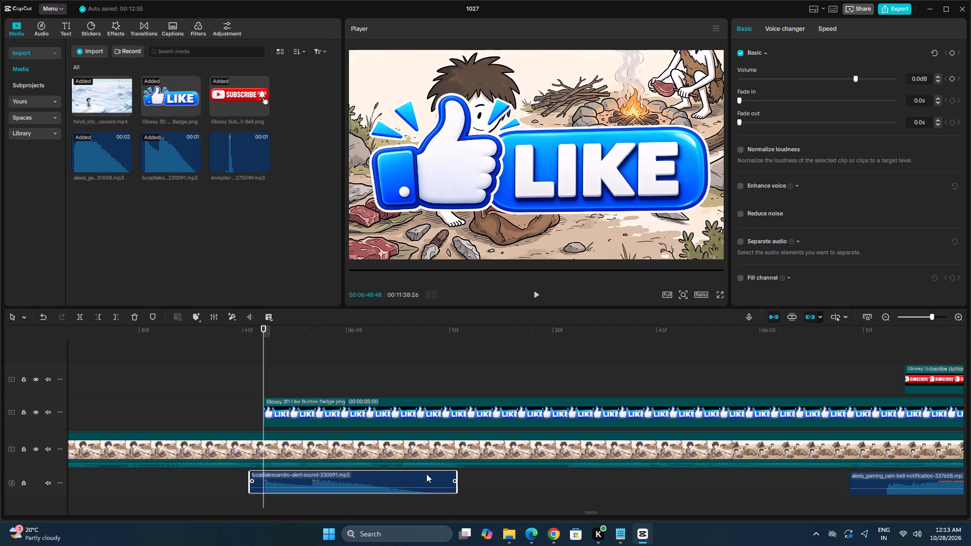
left_click_drag(426, 474, 427, 474)
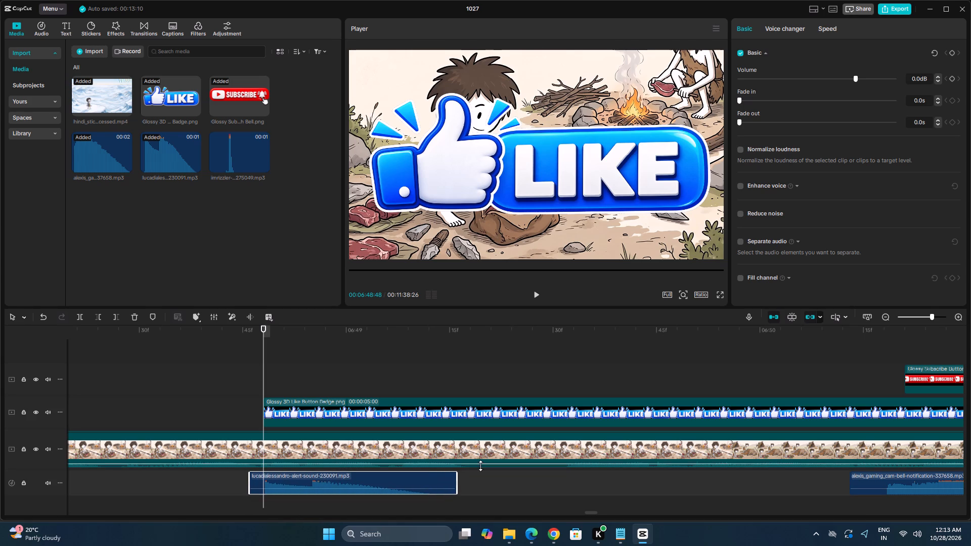
Shift the second bell-notification-337658 clip slightly later so its waveform onset lines up with the Subscribe clip's start near 06:50:21.
left_click(905, 349)
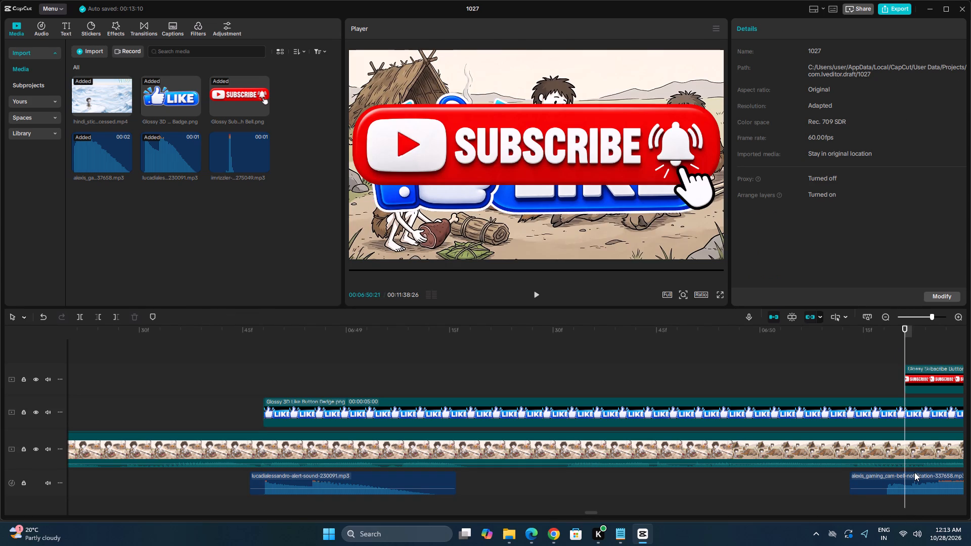
left_click_drag(915, 473, 941, 473)
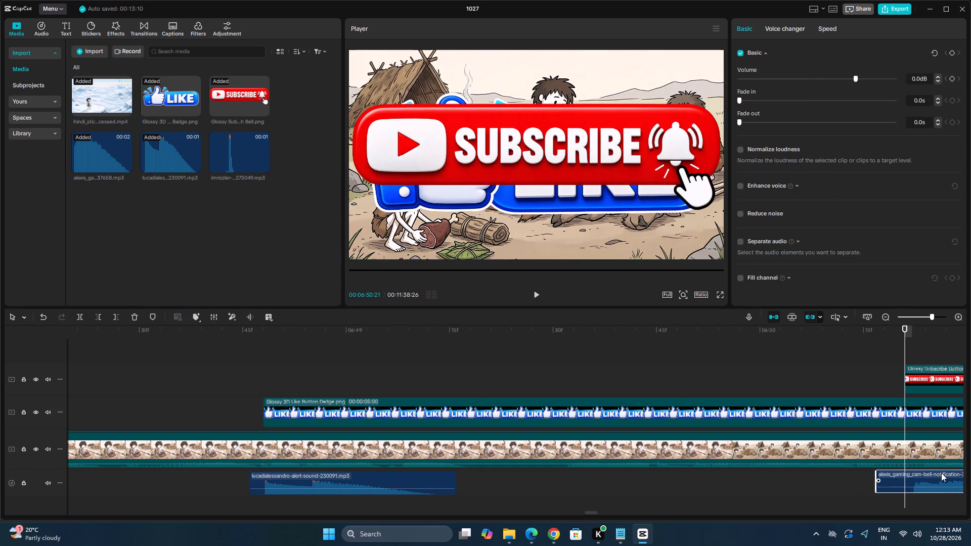
left_click_drag(941, 473, 936, 474)
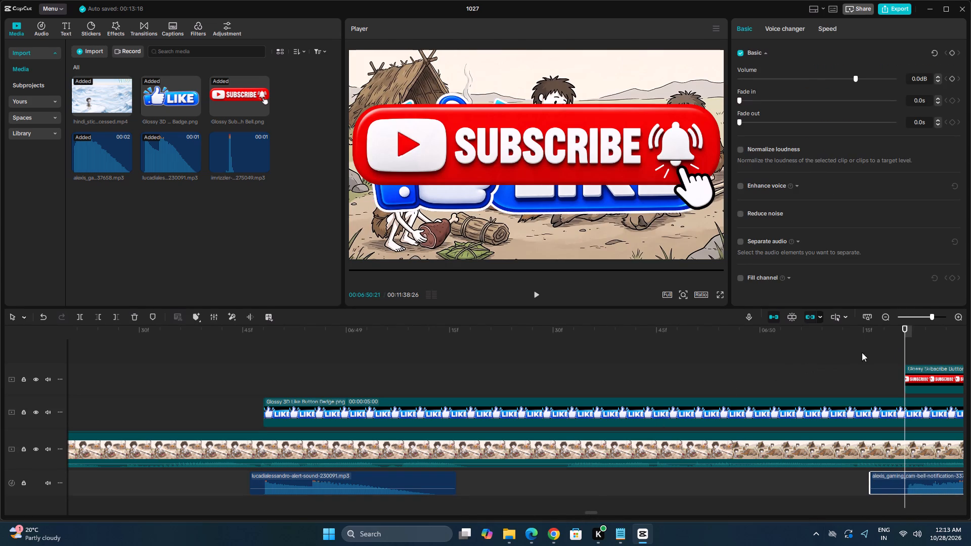
Extend the end of the second Subscribe clip to a duration of 00:00:03:27, flush with the end of the second Like badge.
left_click(921, 316)
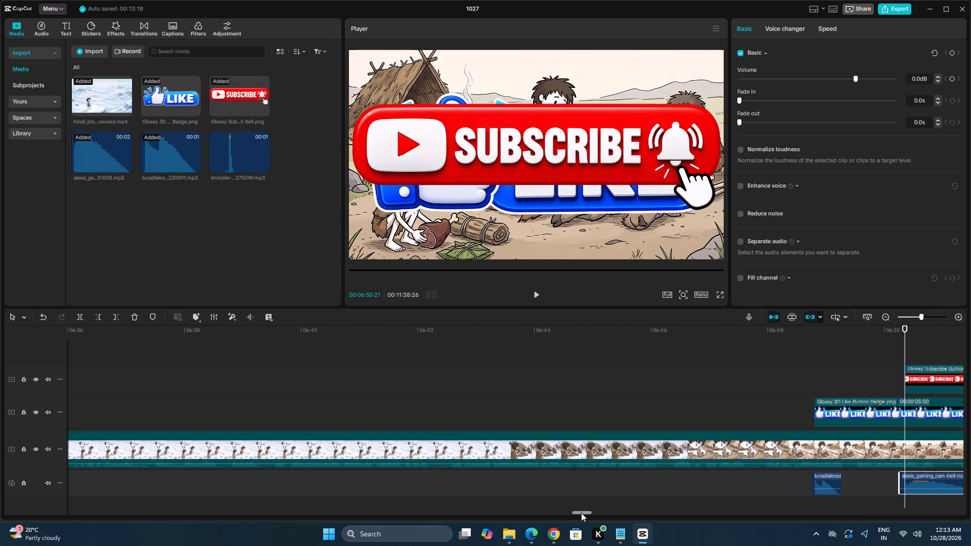
left_click_drag(581, 513, 598, 512)
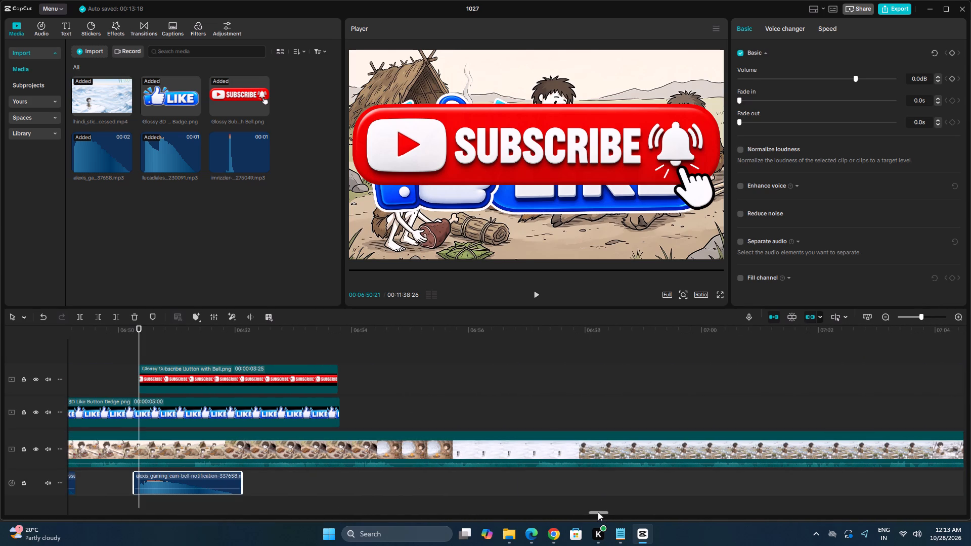
left_click(319, 378)
left_click(340, 382)
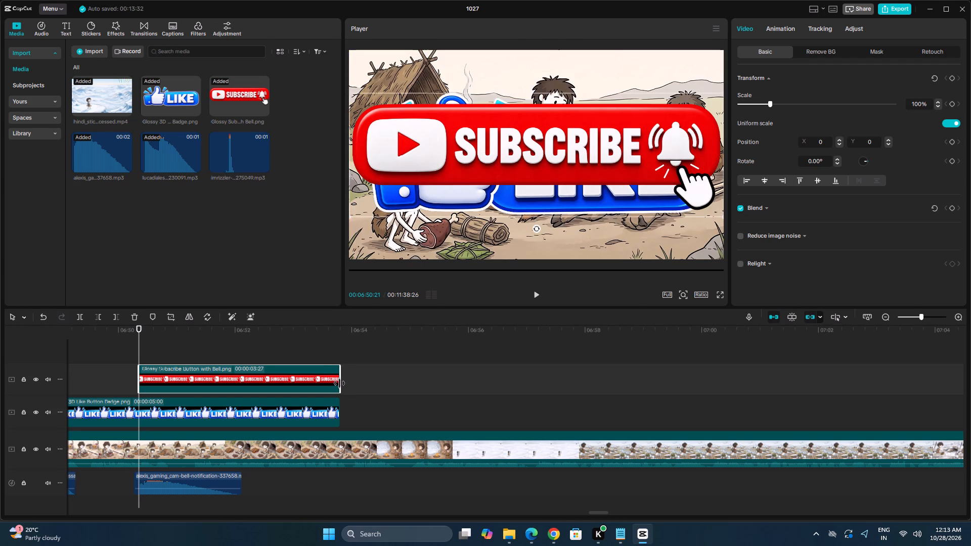
left_click(341, 353)
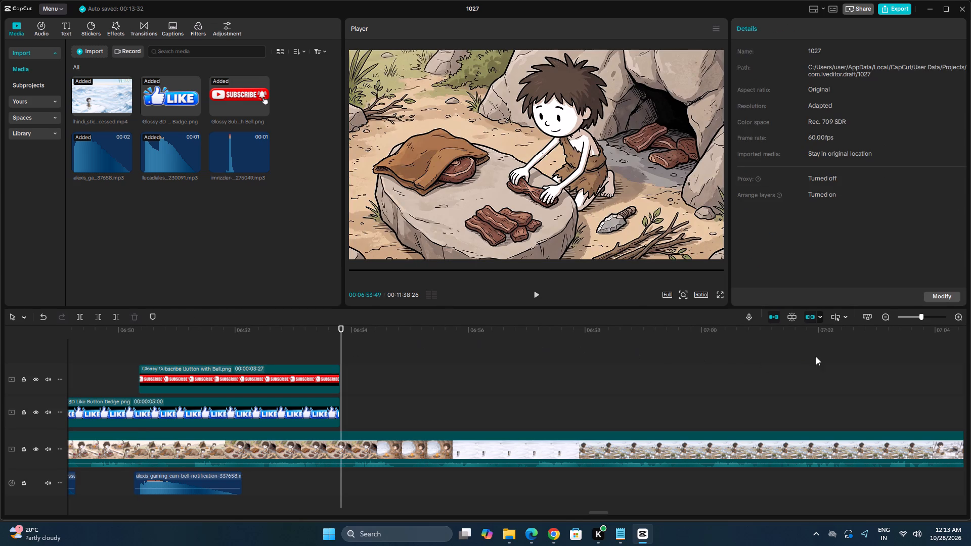
left_click(930, 317)
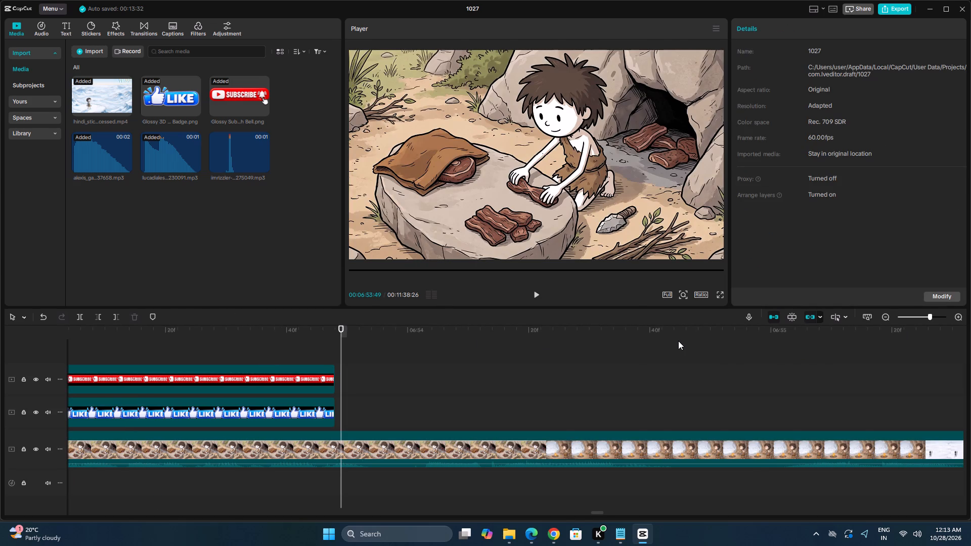
left_click(917, 312)
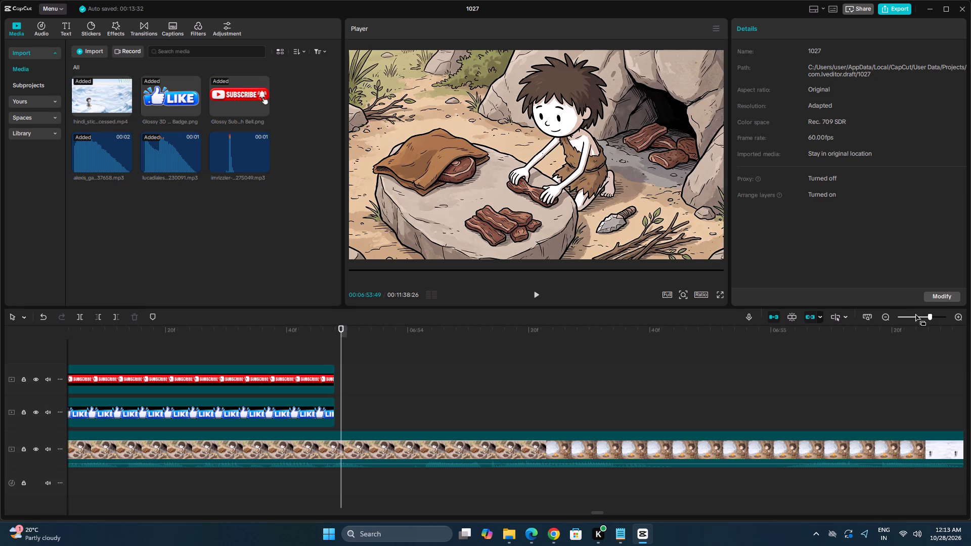
Extend the end of the first Subscribe clip to about 02:55:50, flush with the end of the first Like badge.
left_click(907, 317)
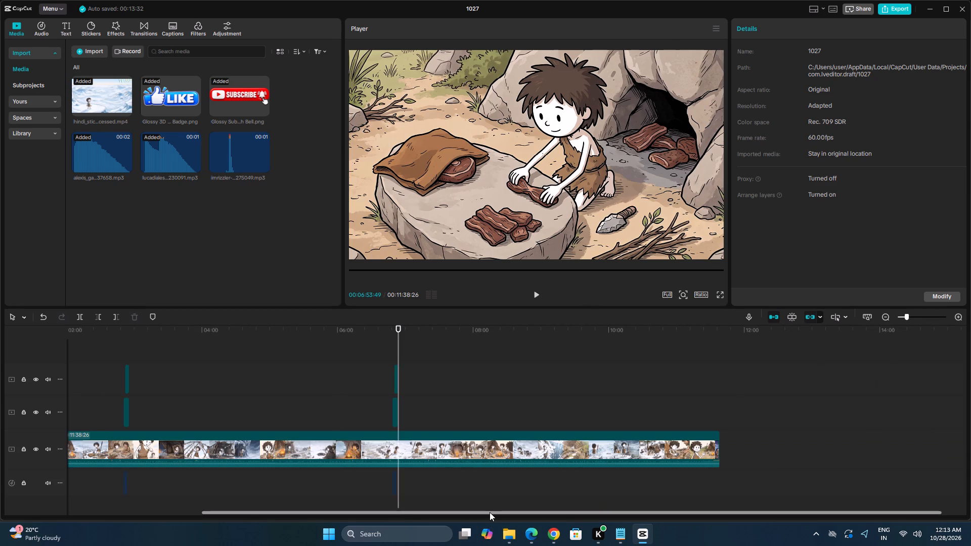
left_click_drag(490, 512, 376, 513)
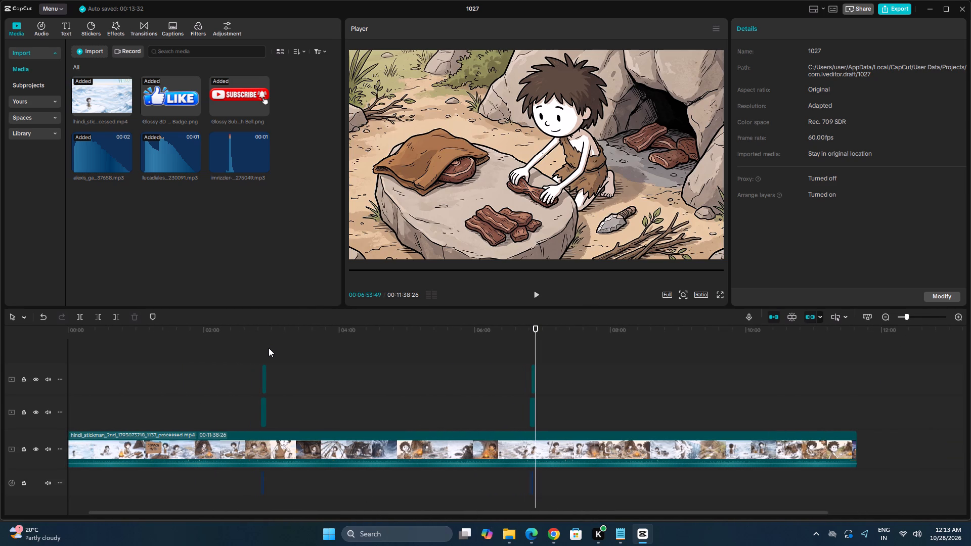
left_click(268, 349)
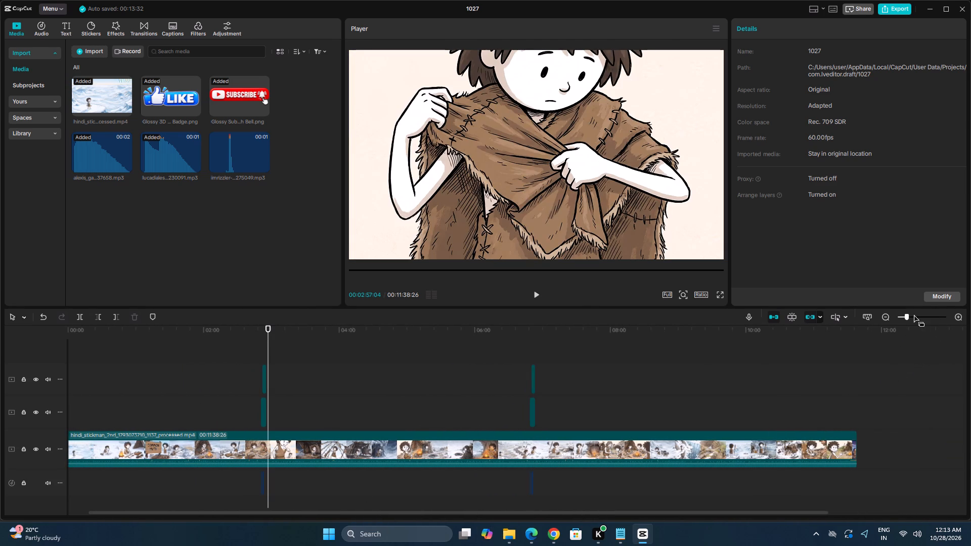
left_click(929, 320)
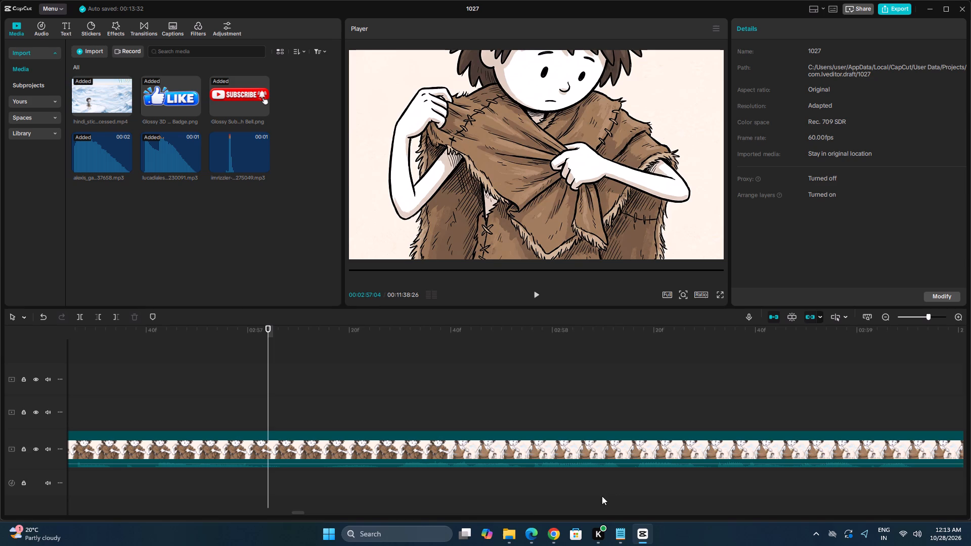
left_click(300, 513)
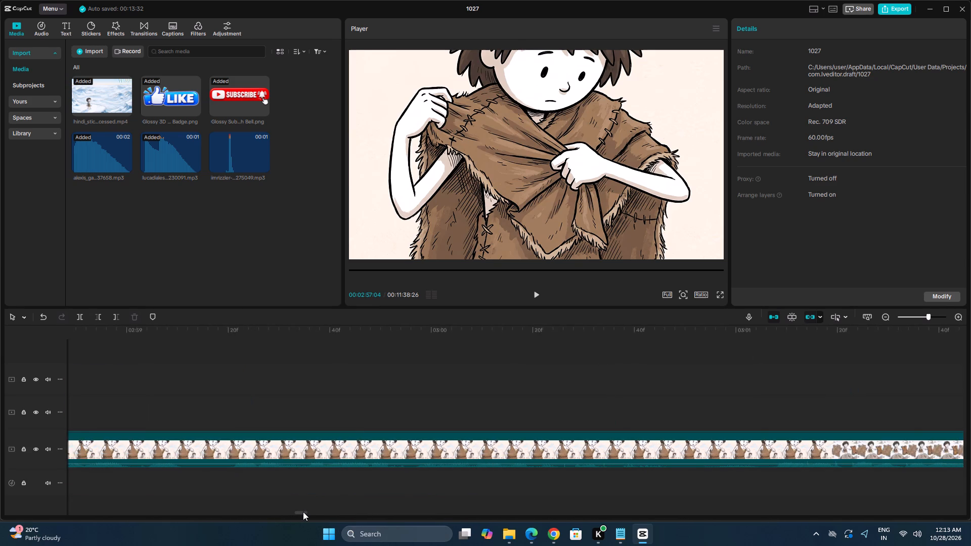
double_click(298, 512)
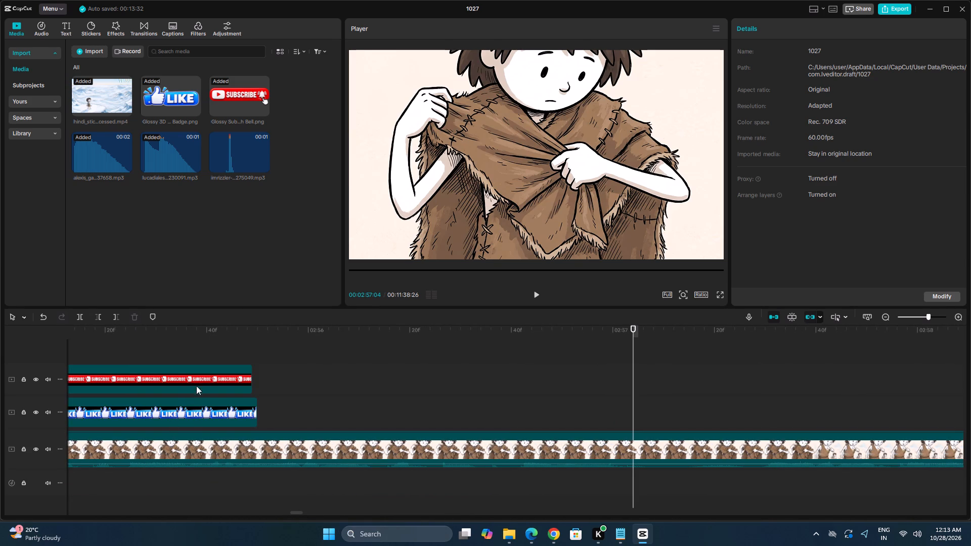
left_click(203, 378)
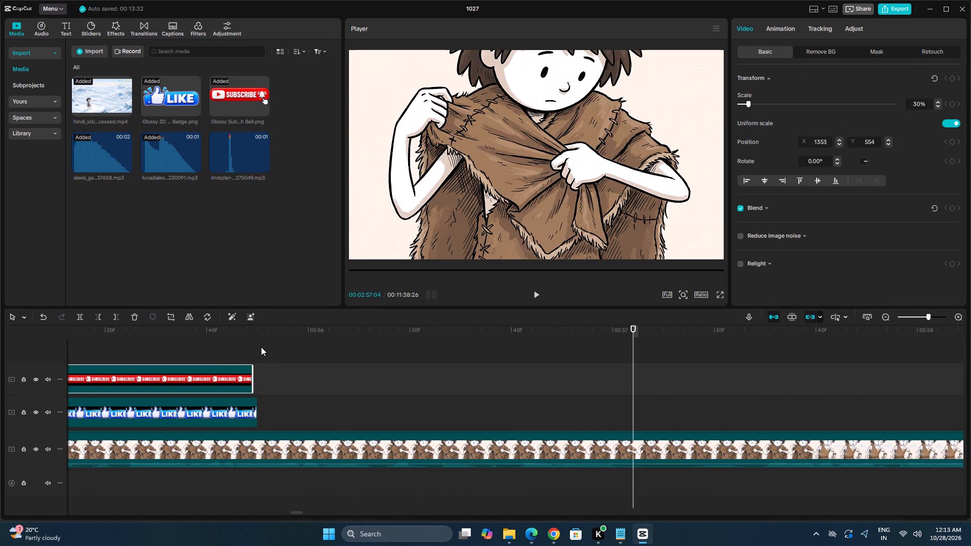
left_click(261, 347)
left_click(261, 347)
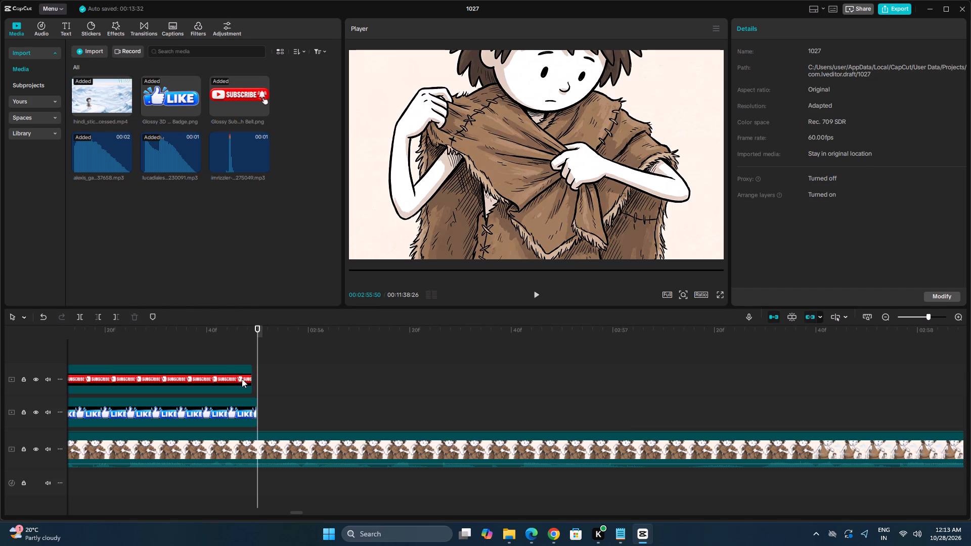
left_click(242, 379)
left_click(252, 379)
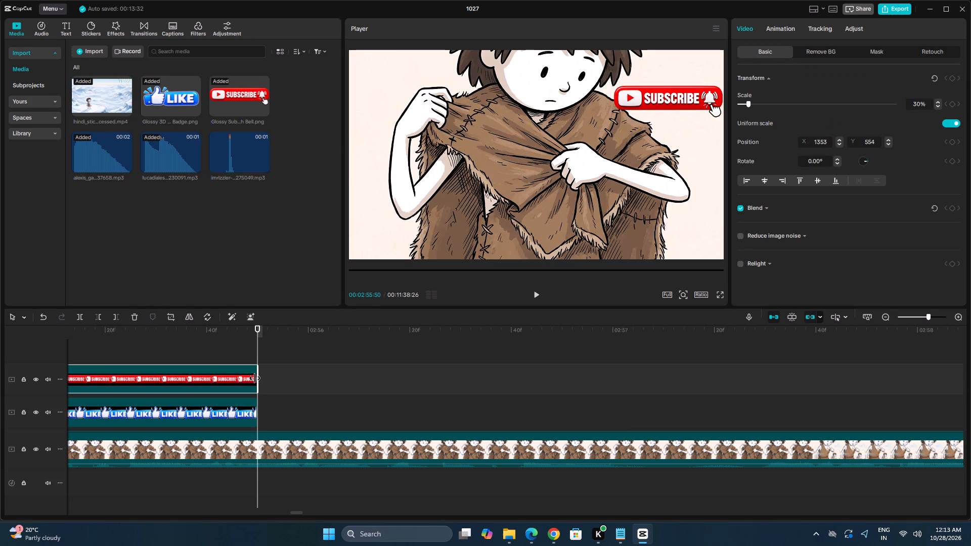
left_click(294, 343)
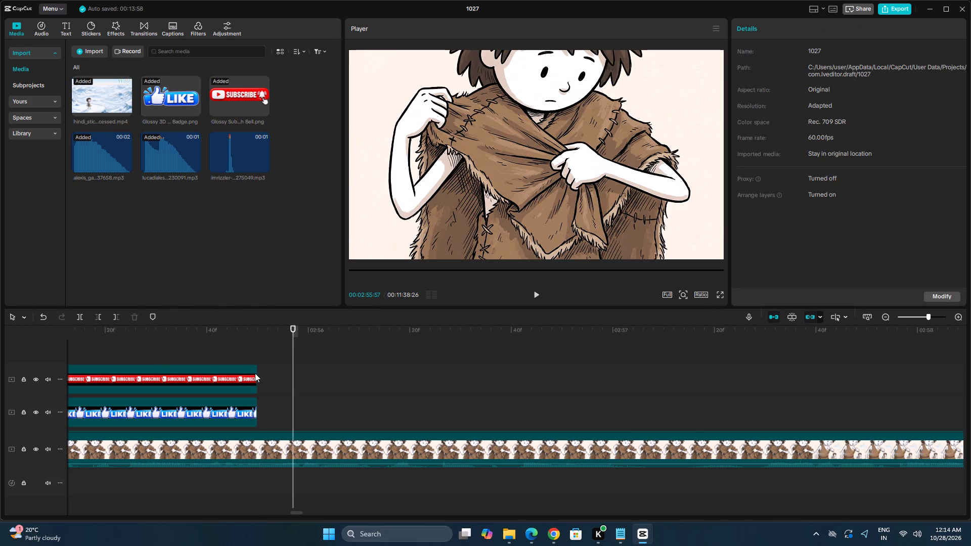
Play the video's closing section from about 11:00 and pause near 11:09:37 to find a spot for the next overlays.
left_click(910, 315)
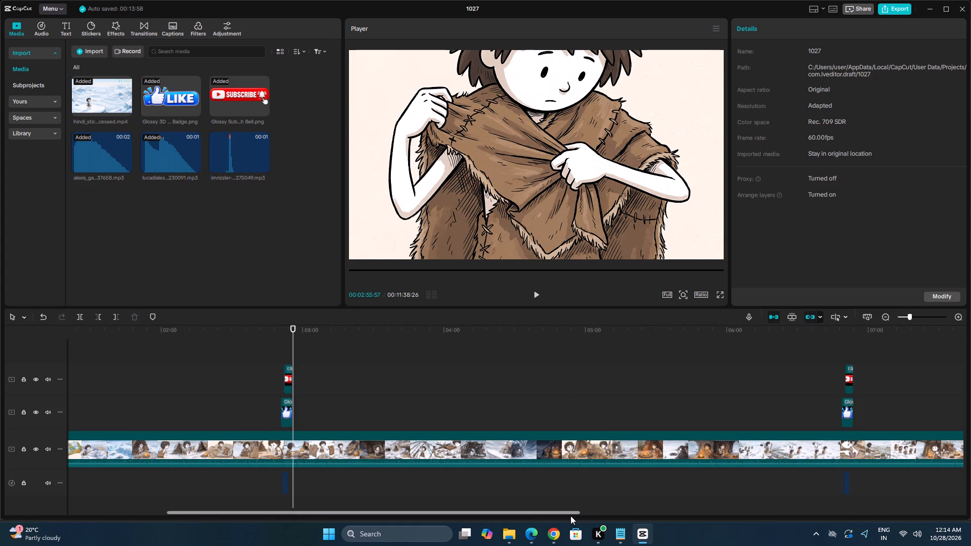
left_click_drag(570, 516, 956, 507)
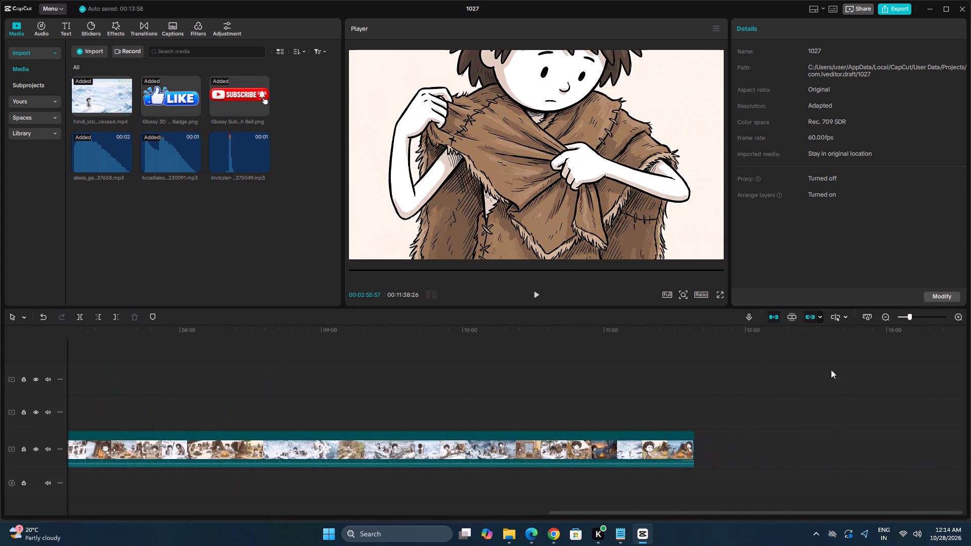
left_click(603, 353)
key("space")
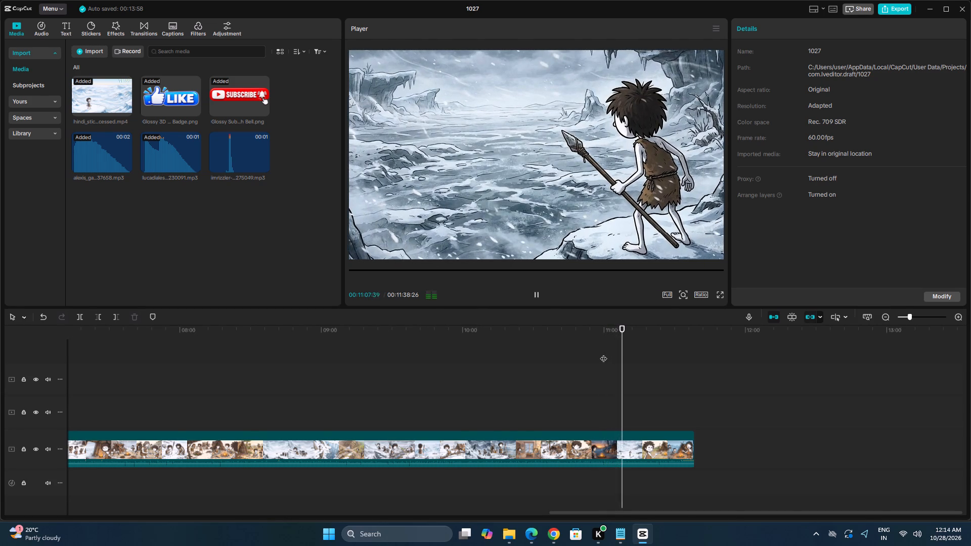
key("space")
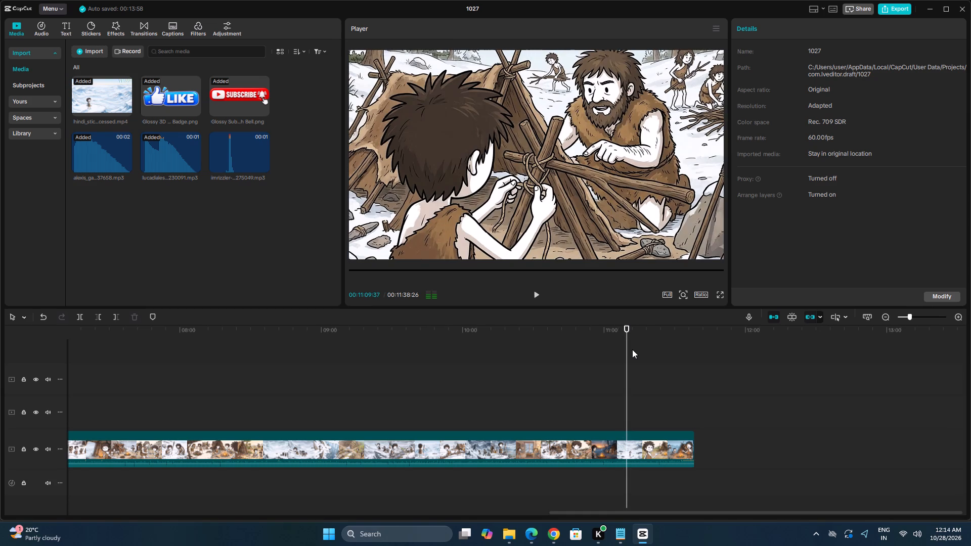
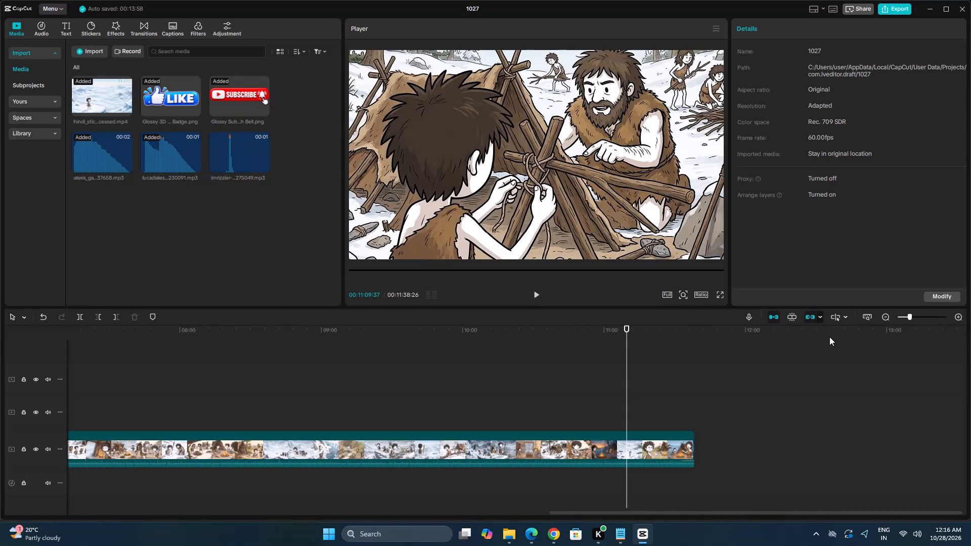
Play the closing section on from 11:09:37 and set the playhead at 11:23:31 as the start for the Like overlay.
key("space")
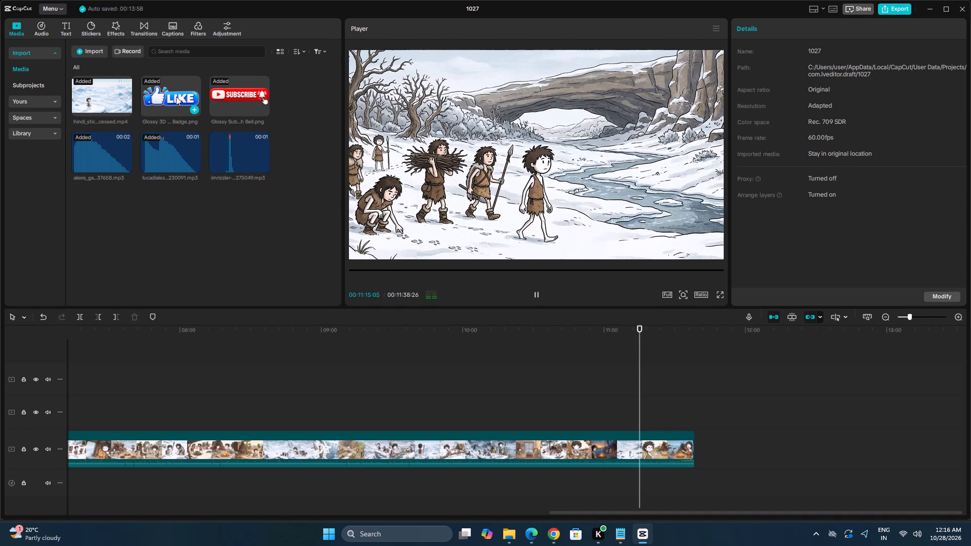
left_click(920, 317)
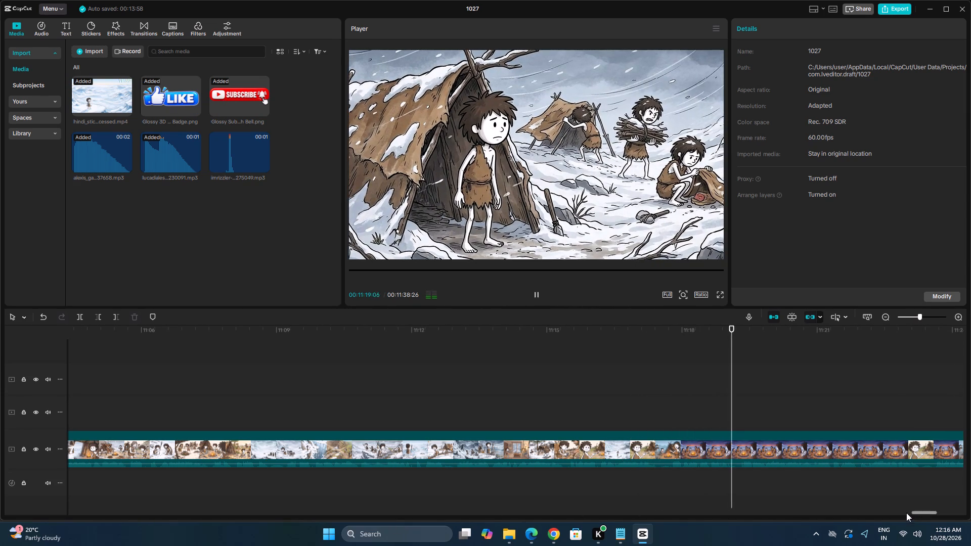
left_click_drag(916, 512, 938, 514)
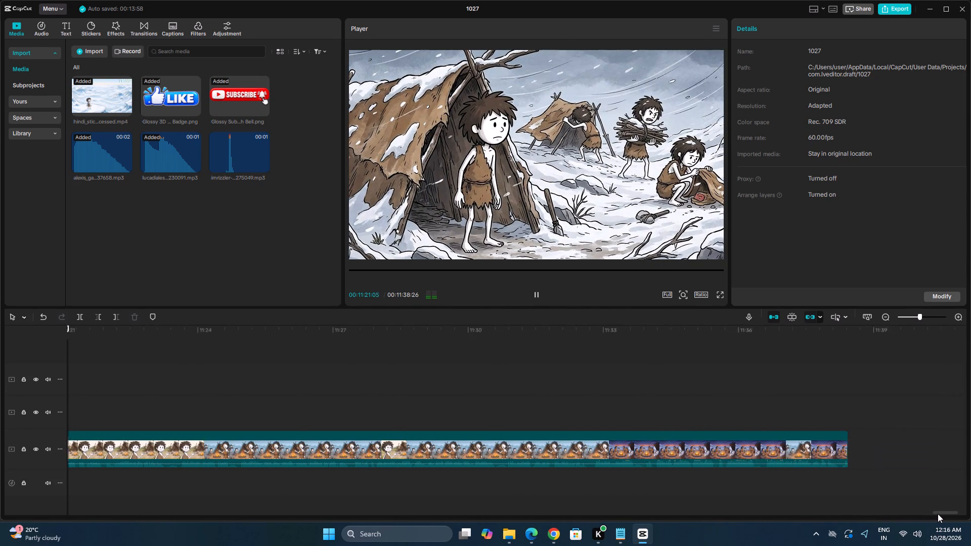
left_click_drag(938, 514, 936, 516)
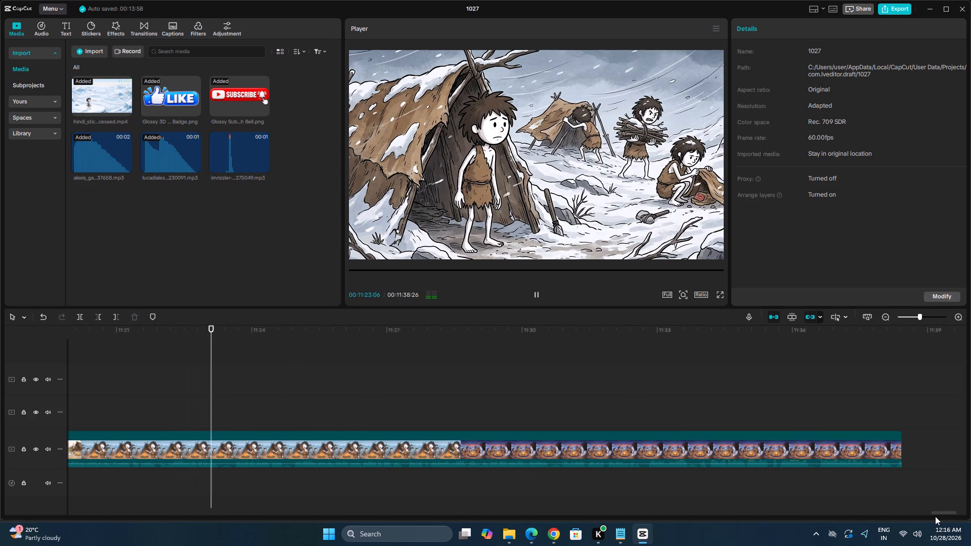
key("space")
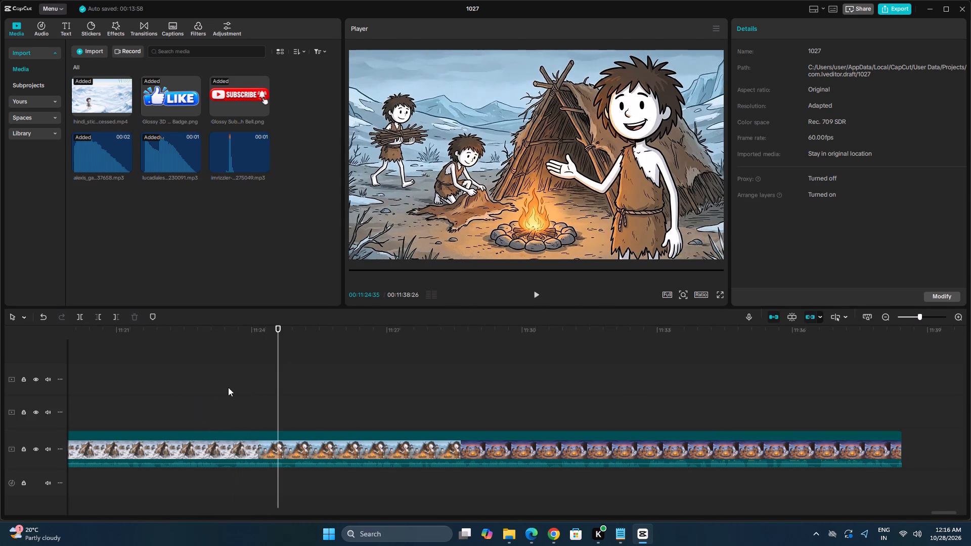
left_click(228, 387)
key("space")
key("space")
left_click(235, 395)
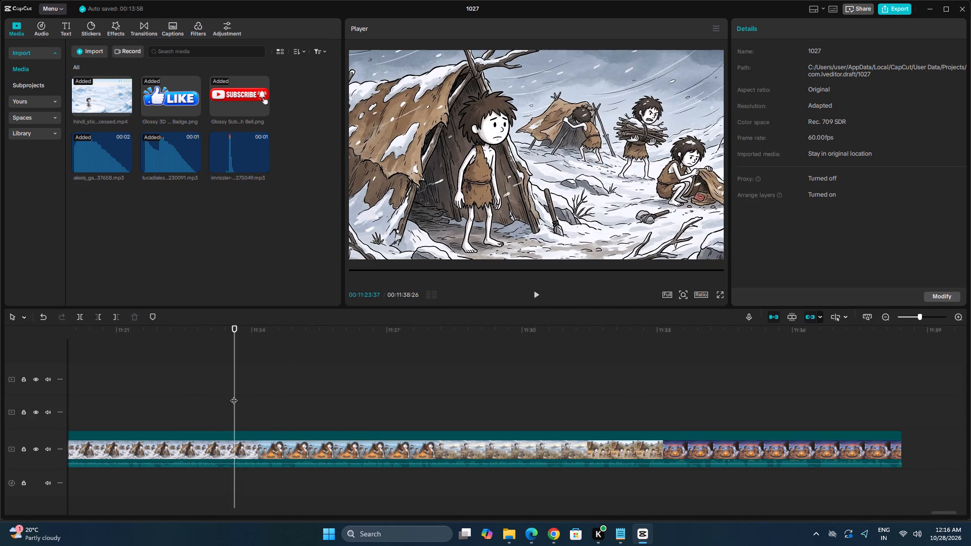
left_click_drag(234, 395, 222, 397)
key("space")
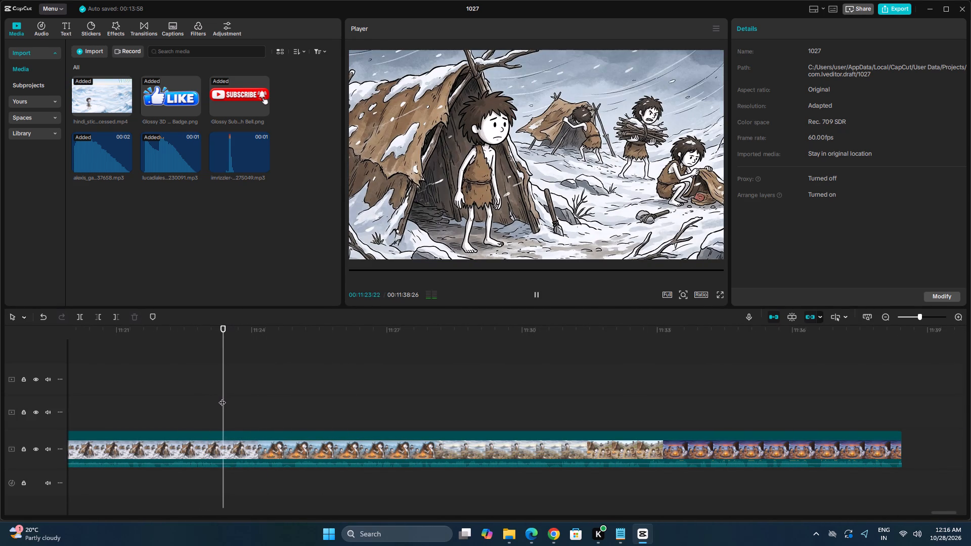
key("space")
left_click(222, 397)
left_click_drag(224, 399, 230, 400)
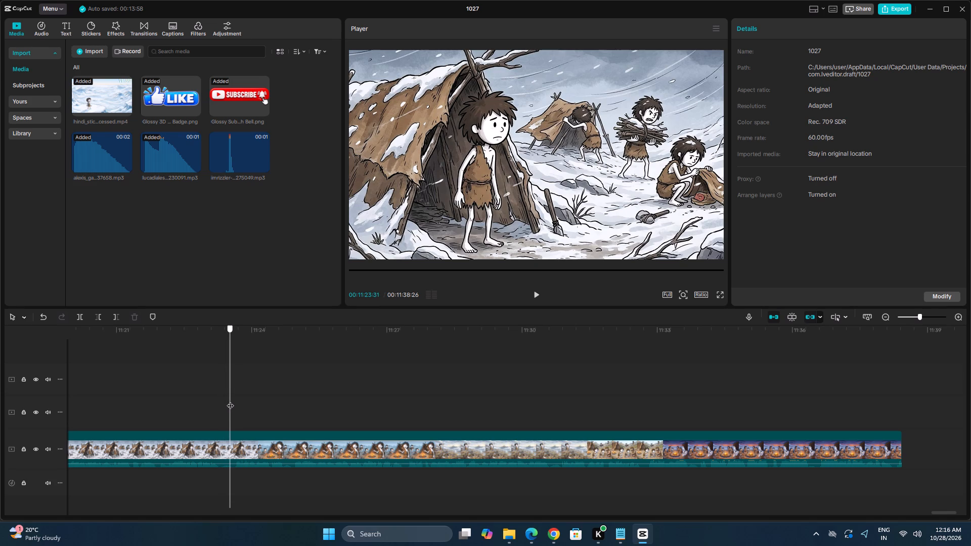
left_click_drag(230, 400, 230, 400)
Add the Glossy 3D Like Button Badge image on the track above the main video, starting around 11:23:31.
left_click_drag(166, 104, 237, 400)
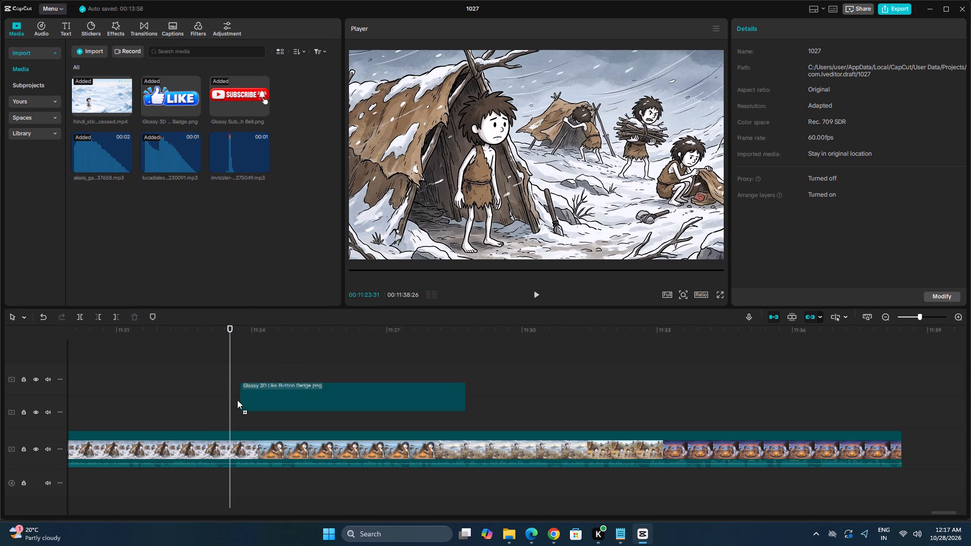
left_click_drag(237, 400, 232, 407)
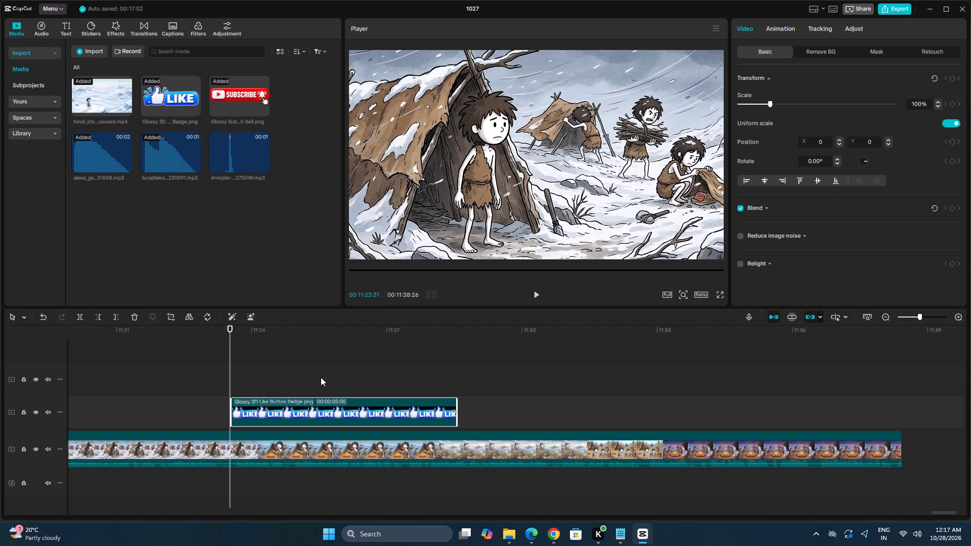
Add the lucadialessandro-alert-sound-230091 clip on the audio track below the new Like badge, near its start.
left_click_drag(160, 155, 244, 403)
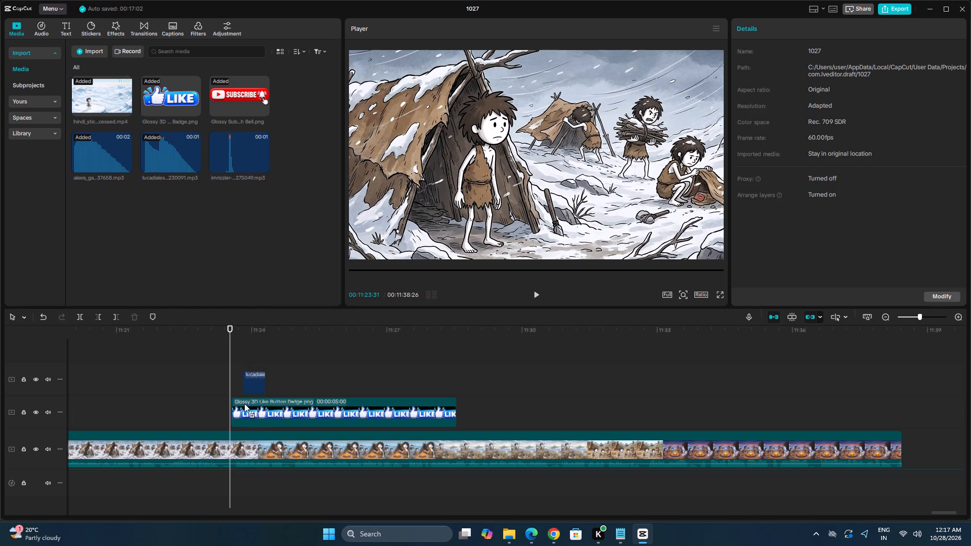
left_click_drag(244, 403, 231, 477)
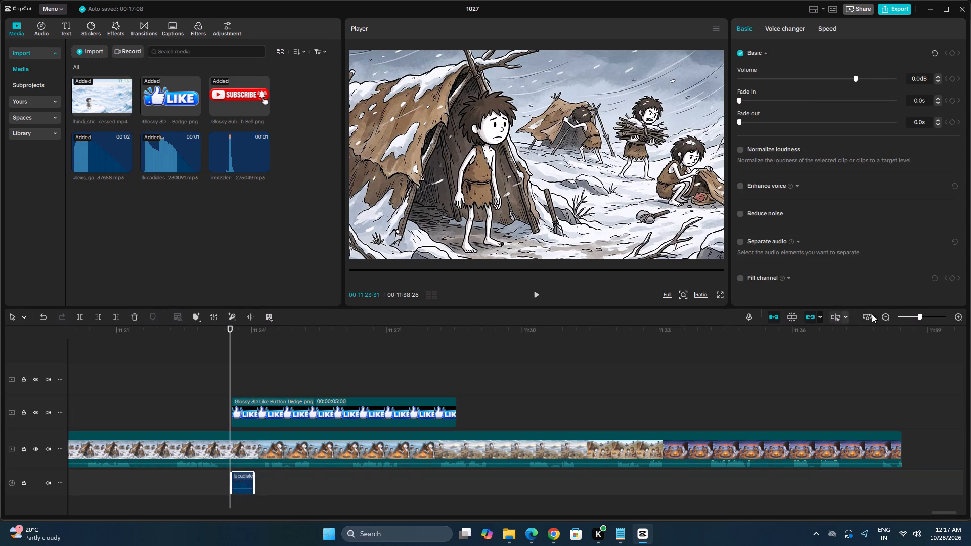
Move the new Like badge slightly earlier so it starts exactly at the playhead, 11:23:31.
left_click(928, 317)
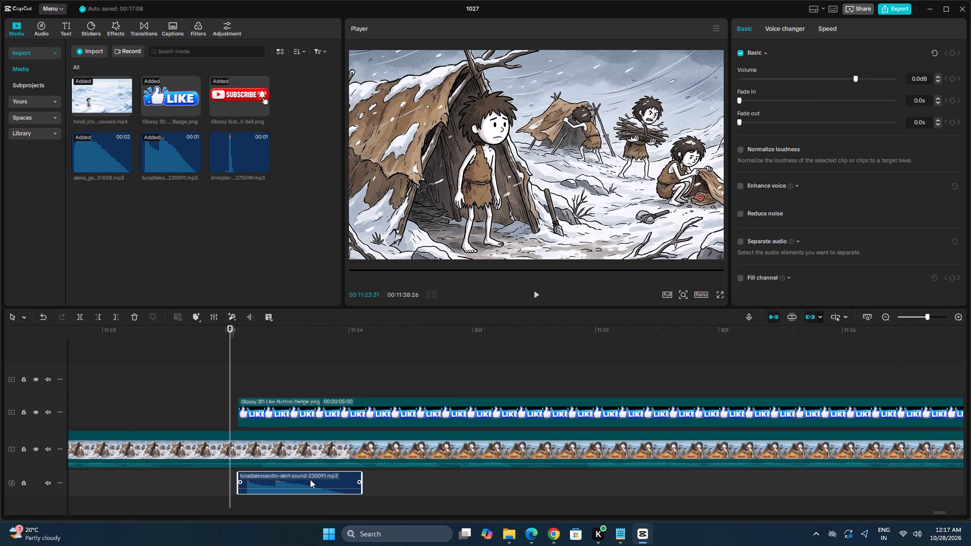
left_click_drag(289, 406, 283, 405)
left_click_drag(281, 407, 280, 412)
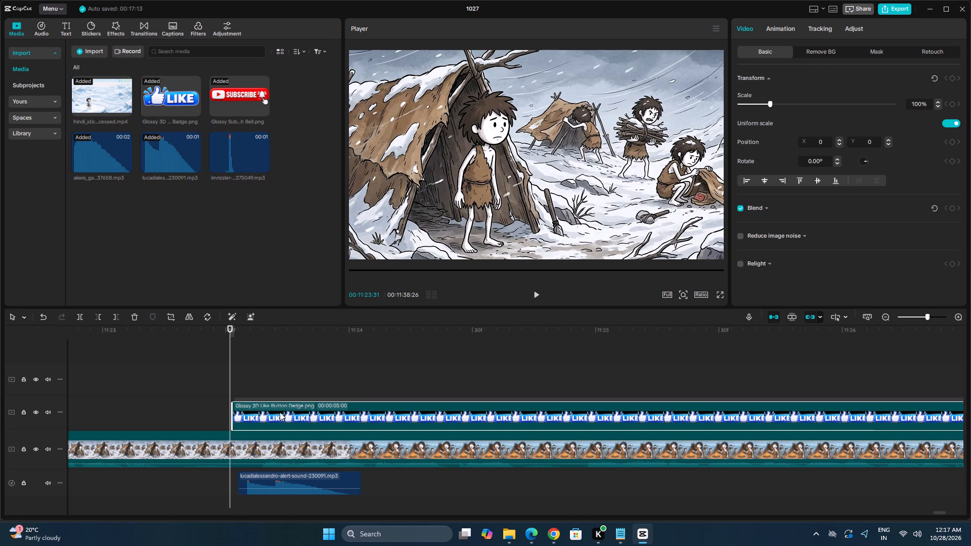
left_click_drag(280, 412, 278, 412)
Shift the alert-sound clip slightly earlier so its waveform onset matches the Like badge's start, and check the sync by playback.
left_click_drag(295, 477, 293, 478)
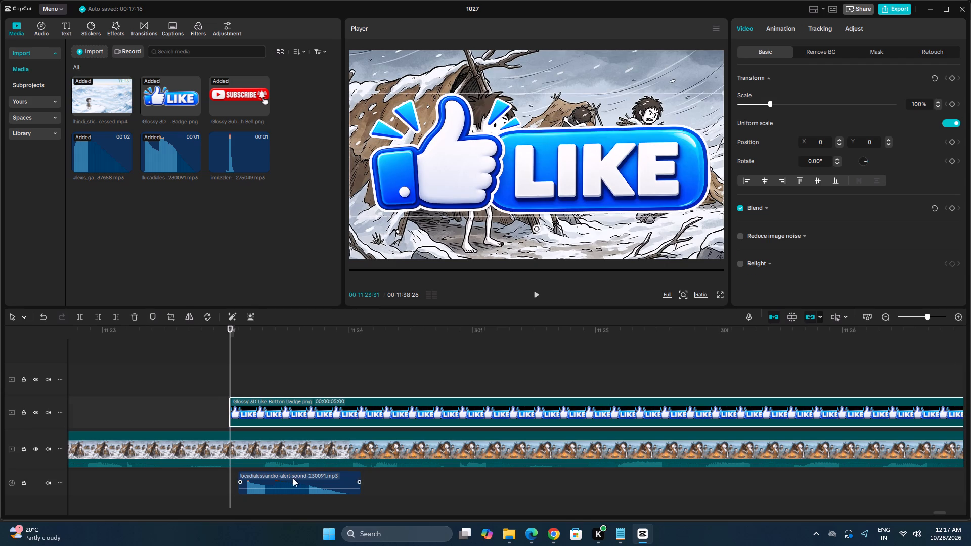
left_click_drag(293, 478, 281, 479)
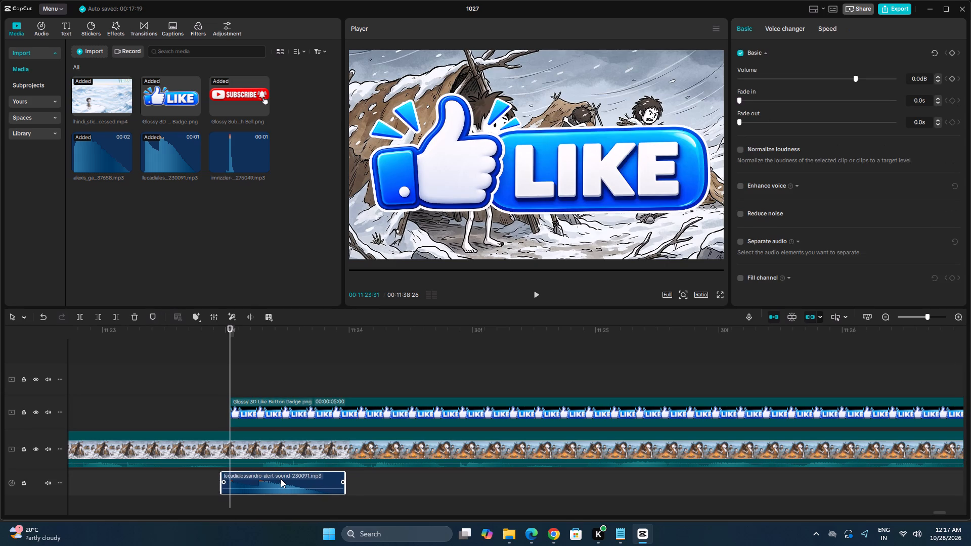
key("space")
key("space")
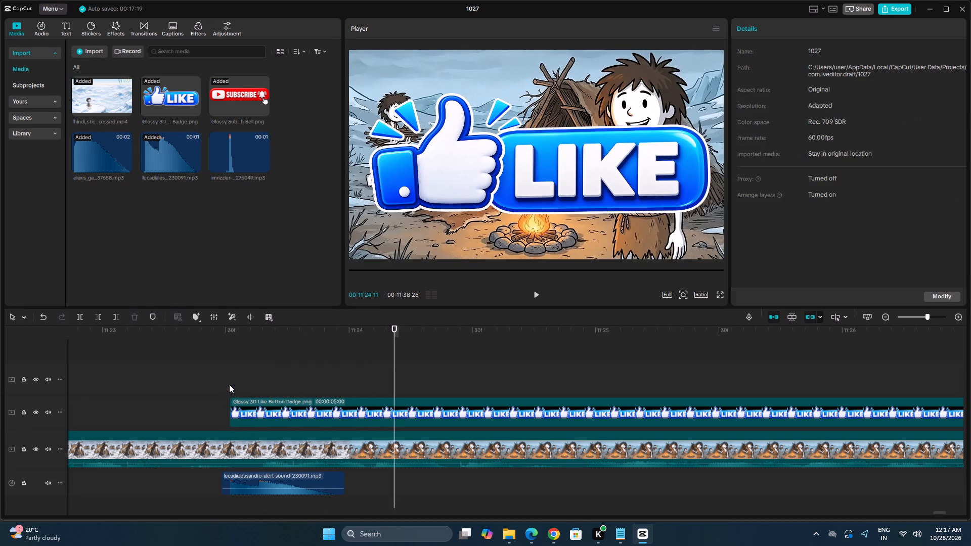
left_click(229, 384)
left_click(254, 475)
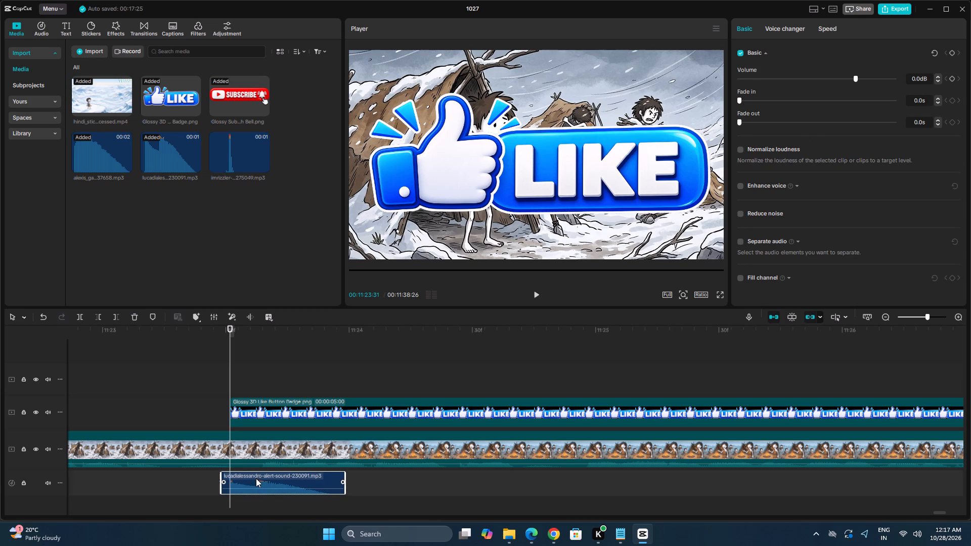
left_click(256, 478)
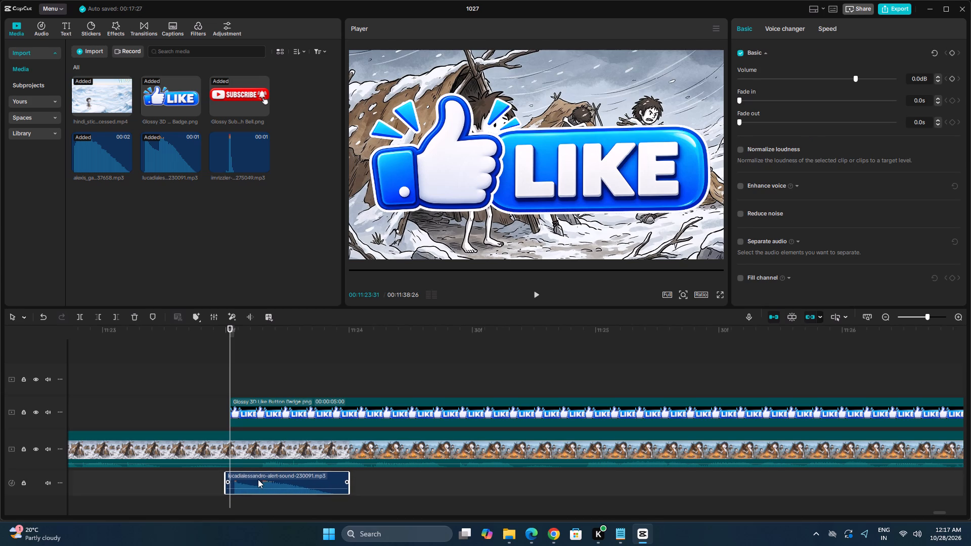
key("space")
key("space")
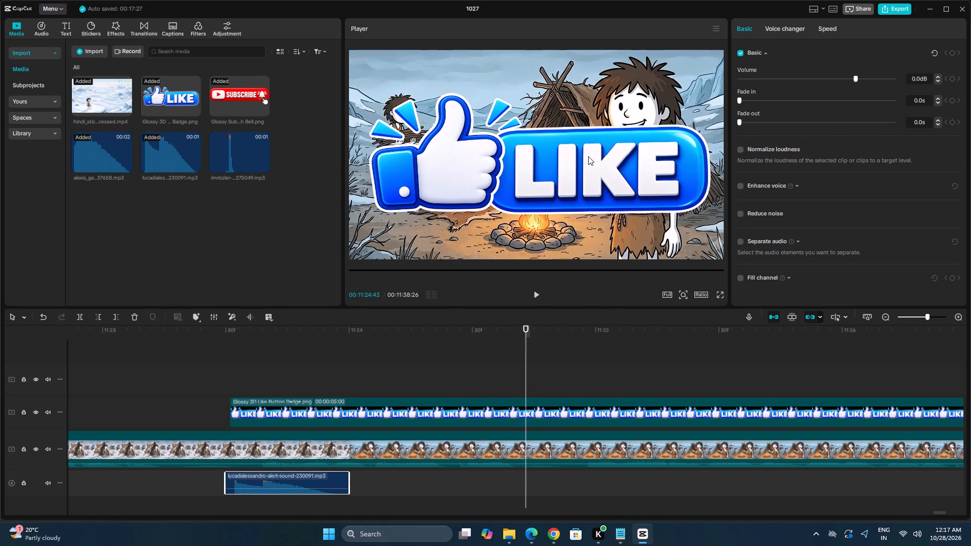
Scale the new Like badge to 64% and place it over the campfire at about X -241, Y -194.
left_click(588, 156)
left_click_drag(691, 116, 662, 117)
left_click(650, 134)
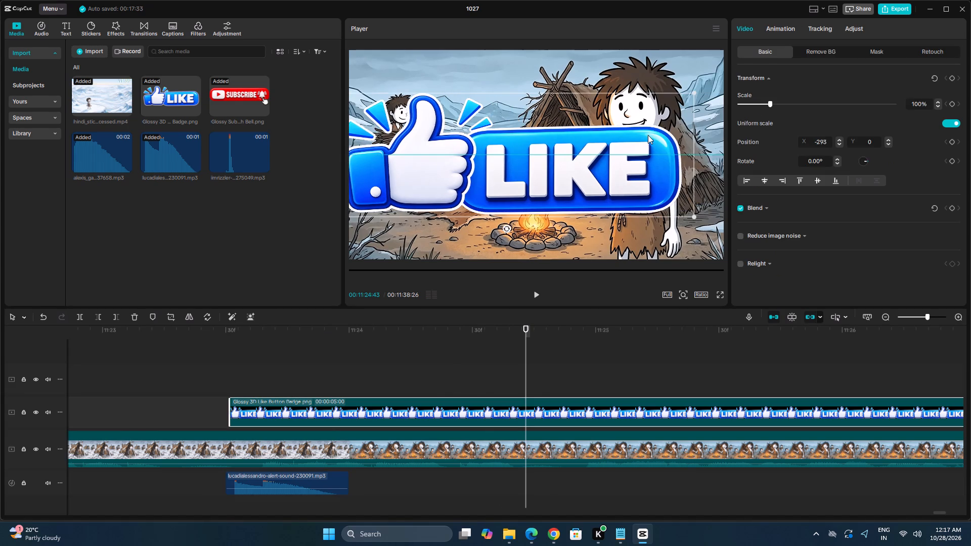
left_click_drag(691, 94, 616, 141)
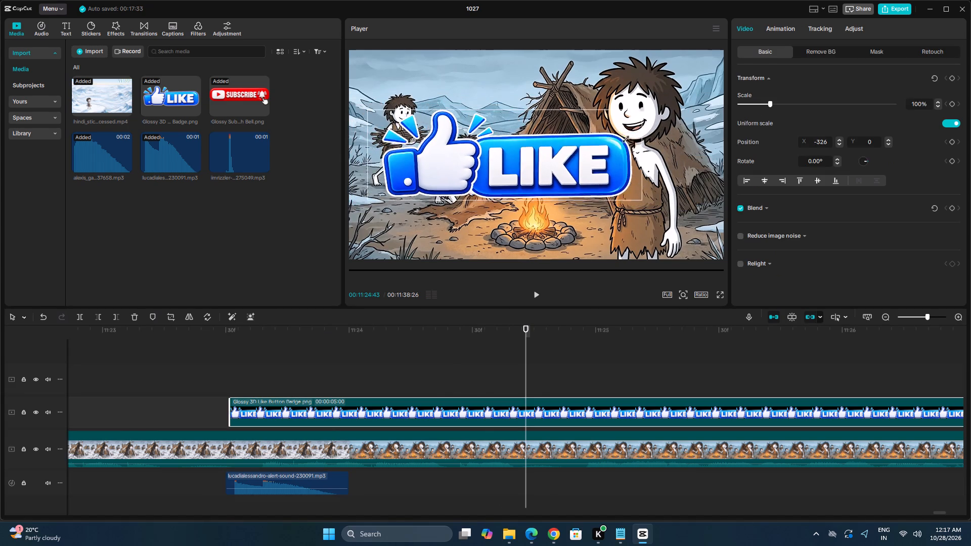
left_click_drag(616, 141, 598, 148)
left_click_drag(575, 155, 585, 173)
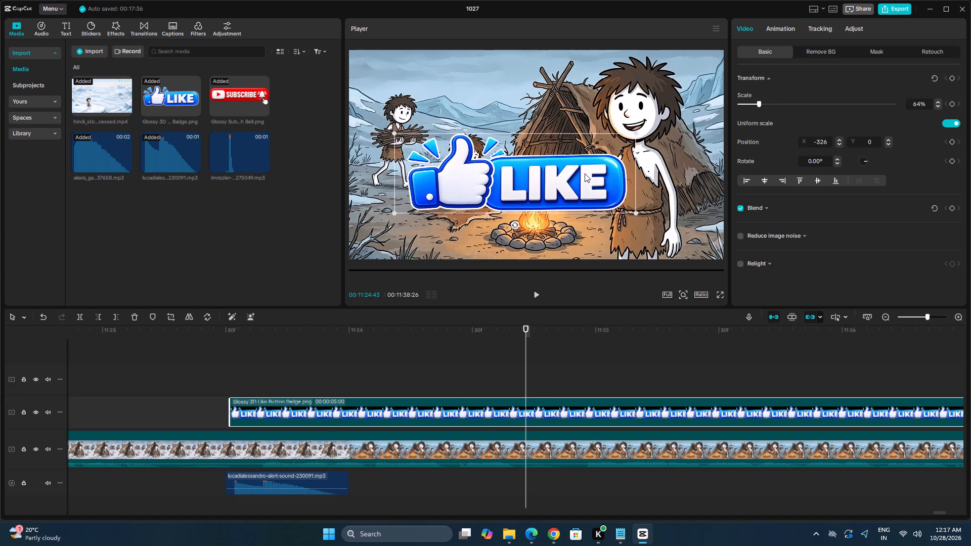
left_click_drag(585, 173, 583, 173)
Replay the narration around 11:25 to 11:27 and set the playhead at 11:25:04 as the cue for the Subscribe overlay.
key("space")
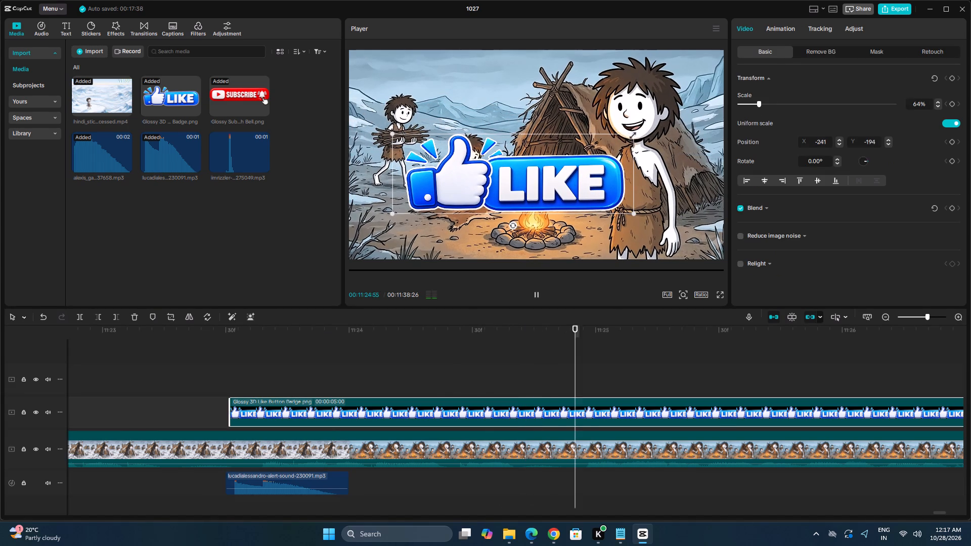
key("space")
left_click(923, 316)
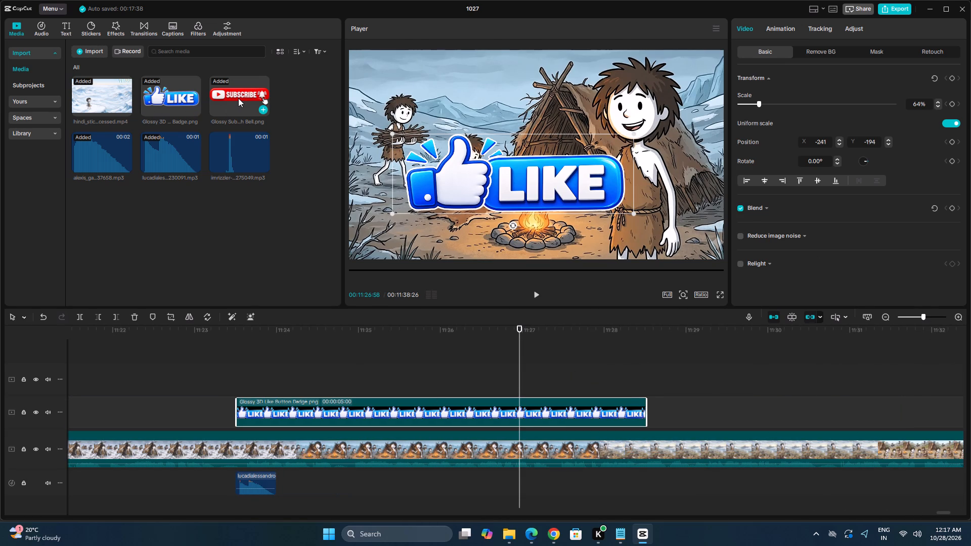
left_click(452, 389)
key("space")
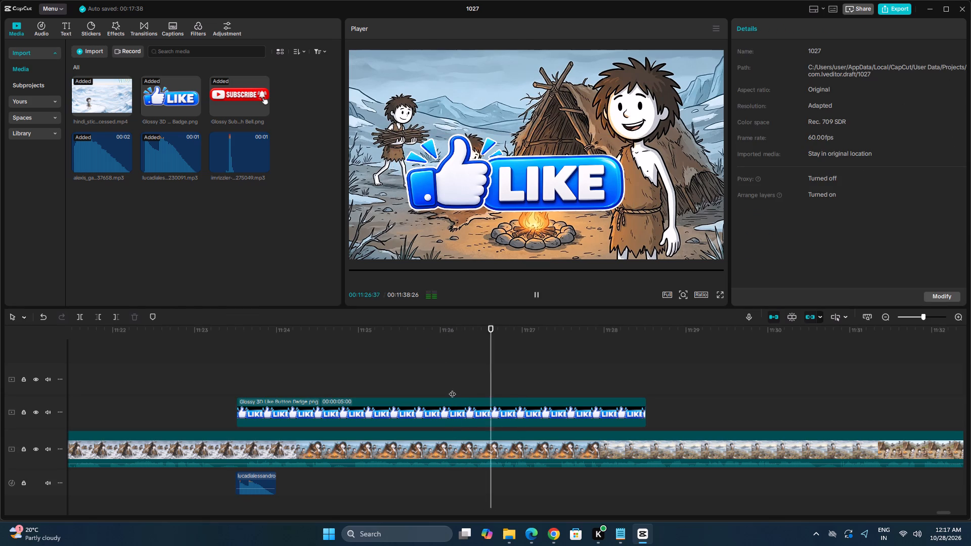
key("space")
left_click(409, 387)
left_click(933, 317)
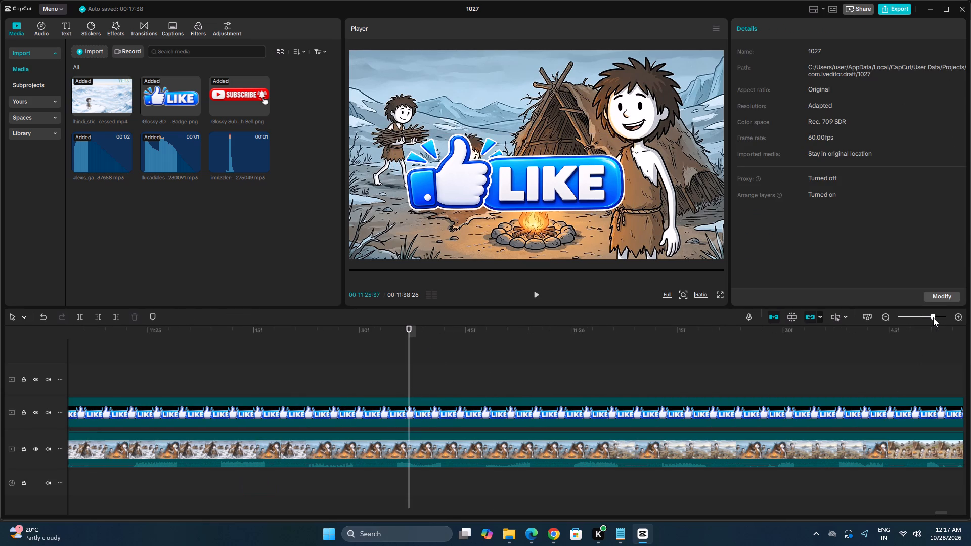
left_click(338, 362)
key("space")
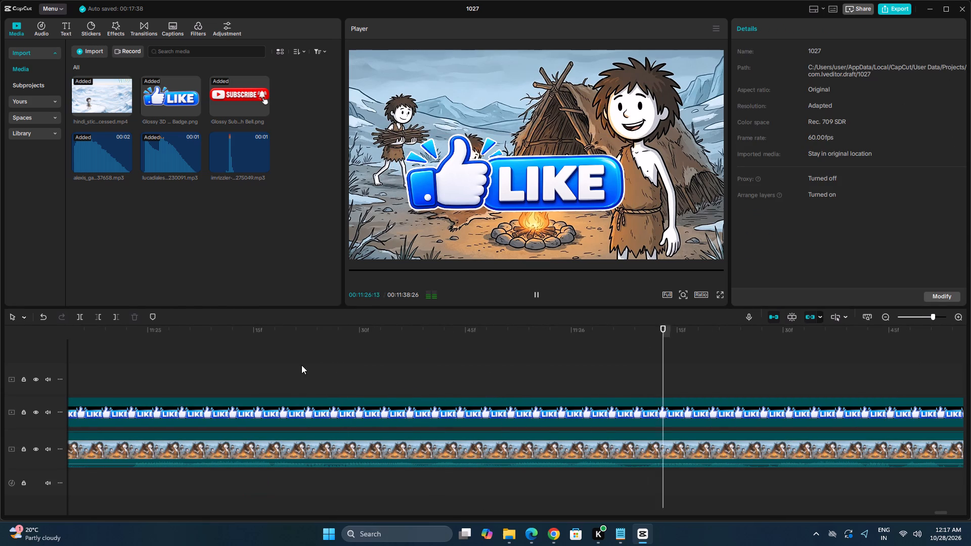
left_click(301, 365)
key("space")
key("space")
left_click(301, 365)
left_click(273, 367)
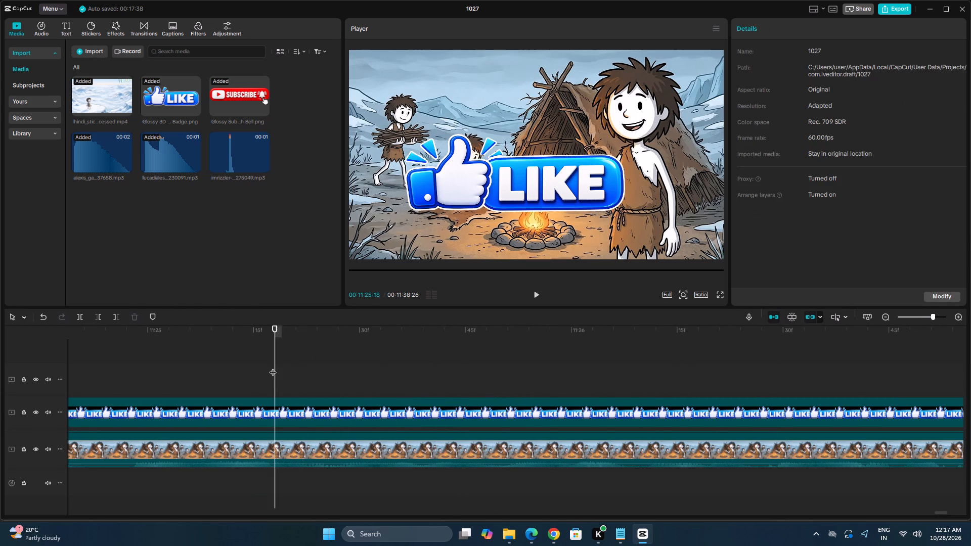
key("space")
left_click(273, 367)
key("space")
left_click(262, 370)
key("space")
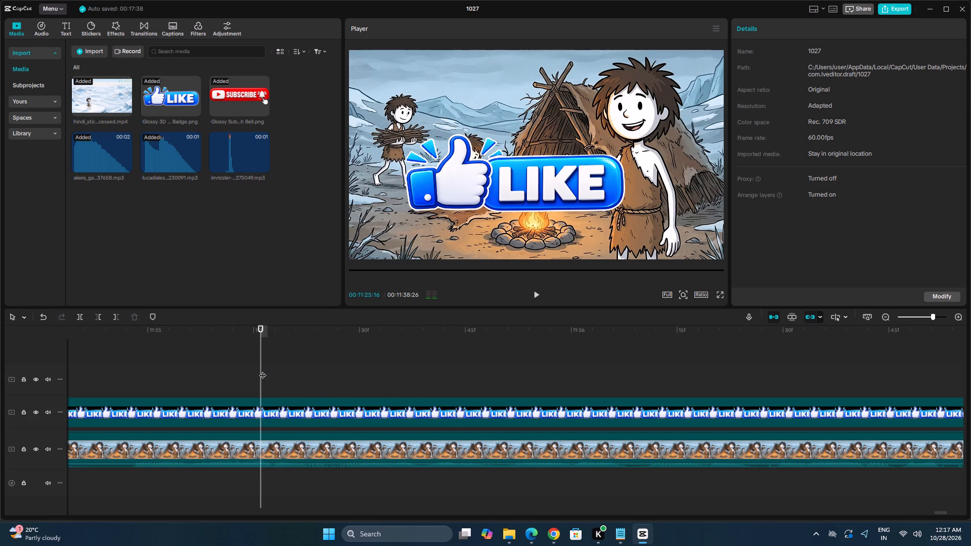
left_click(212, 378)
key("space")
left_click(132, 383)
key("space")
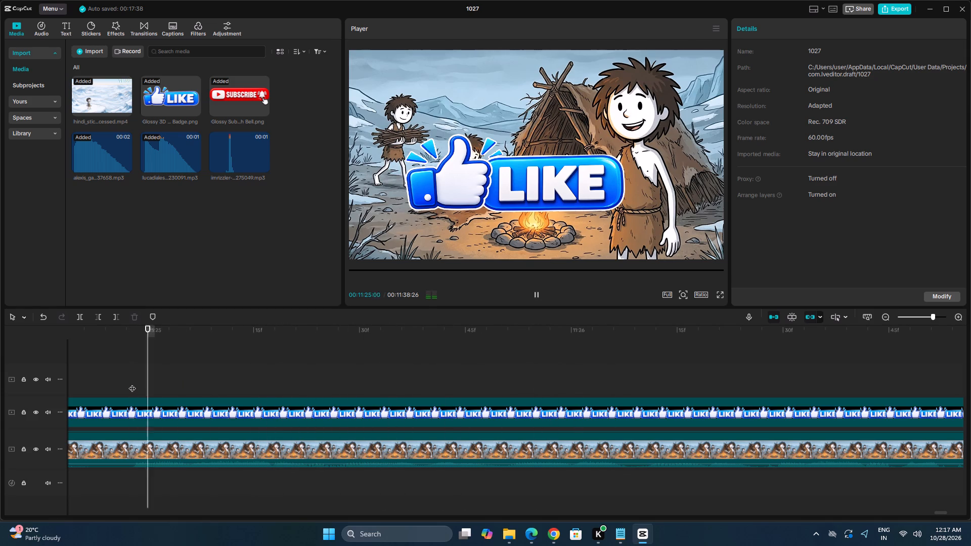
key("space")
left_click(124, 384)
key("space")
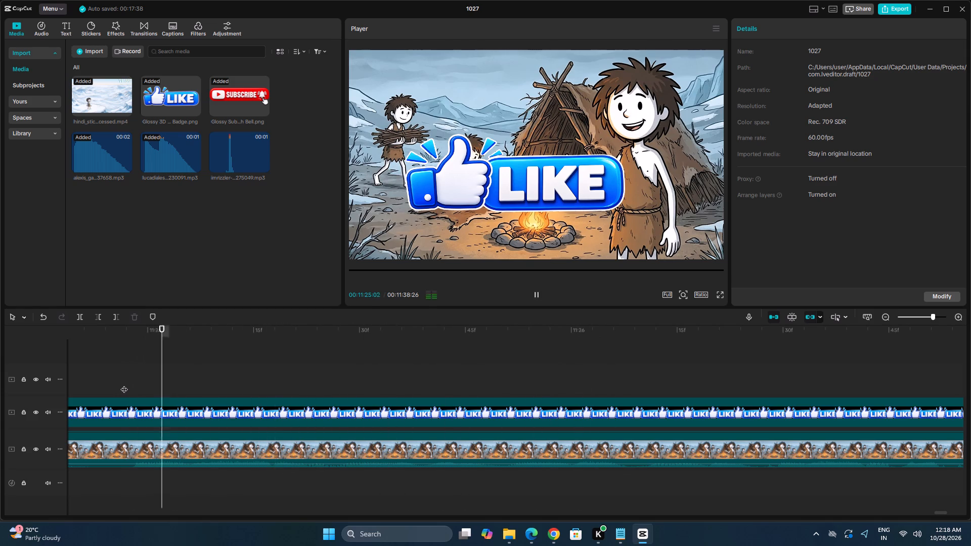
key("space")
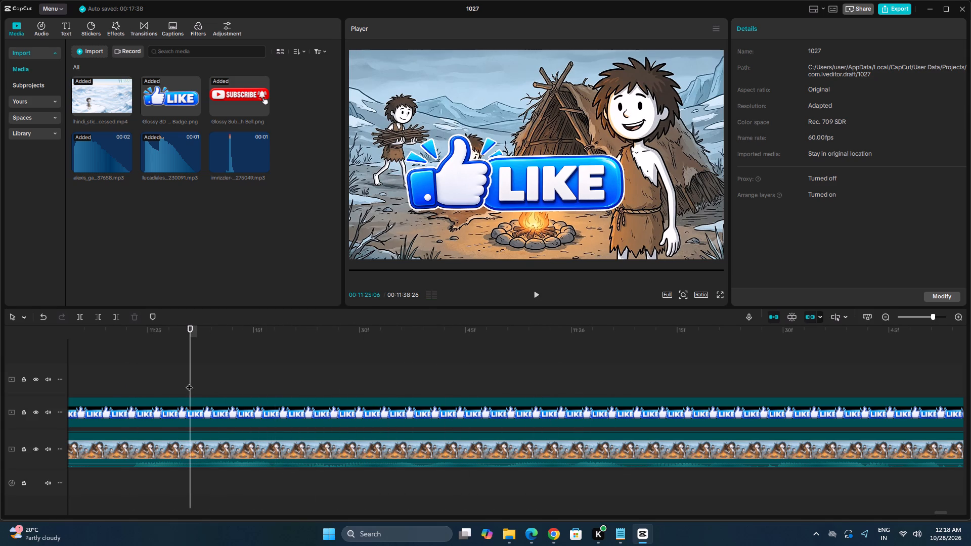
left_click_drag(189, 382, 178, 383)
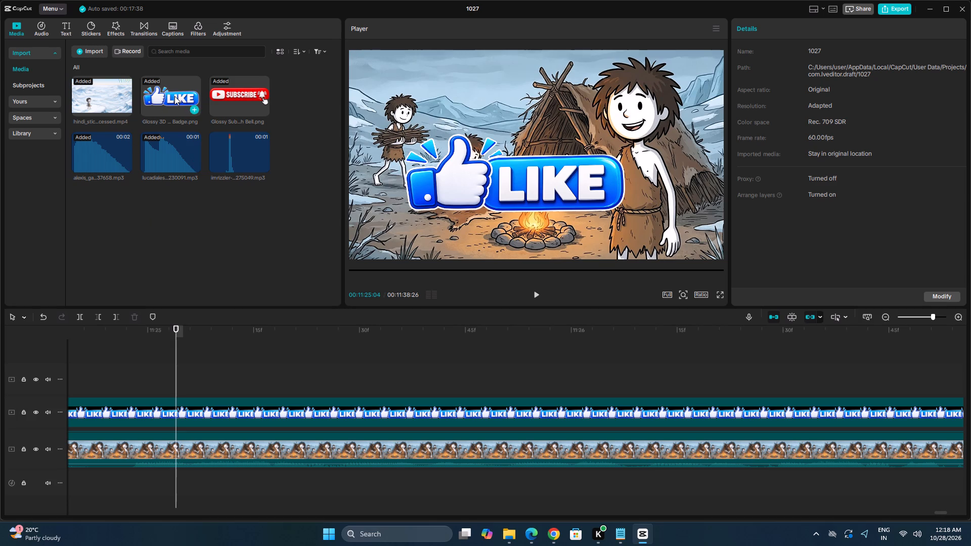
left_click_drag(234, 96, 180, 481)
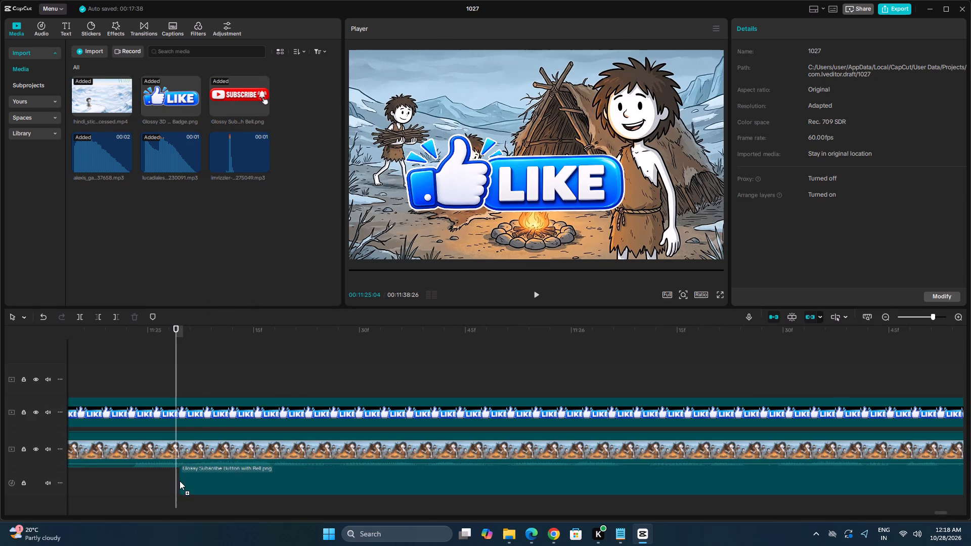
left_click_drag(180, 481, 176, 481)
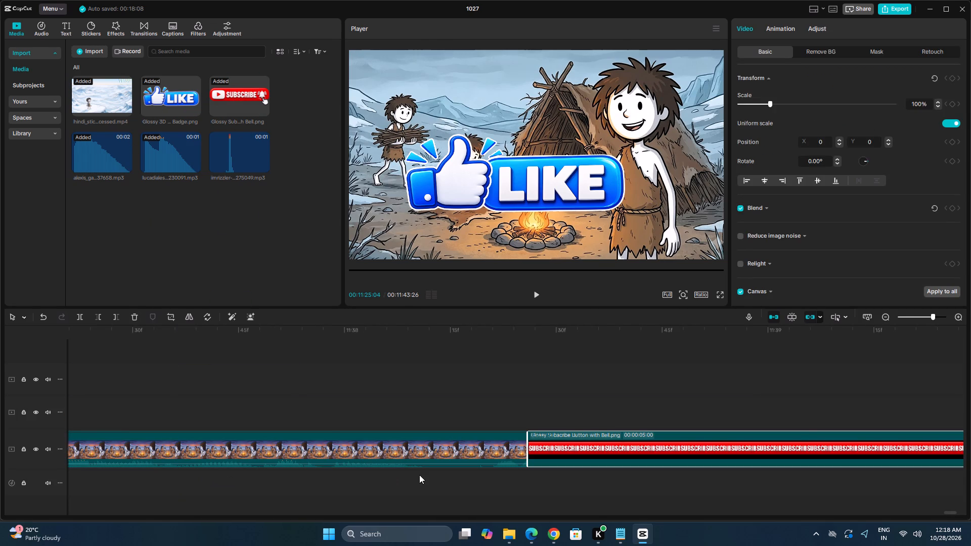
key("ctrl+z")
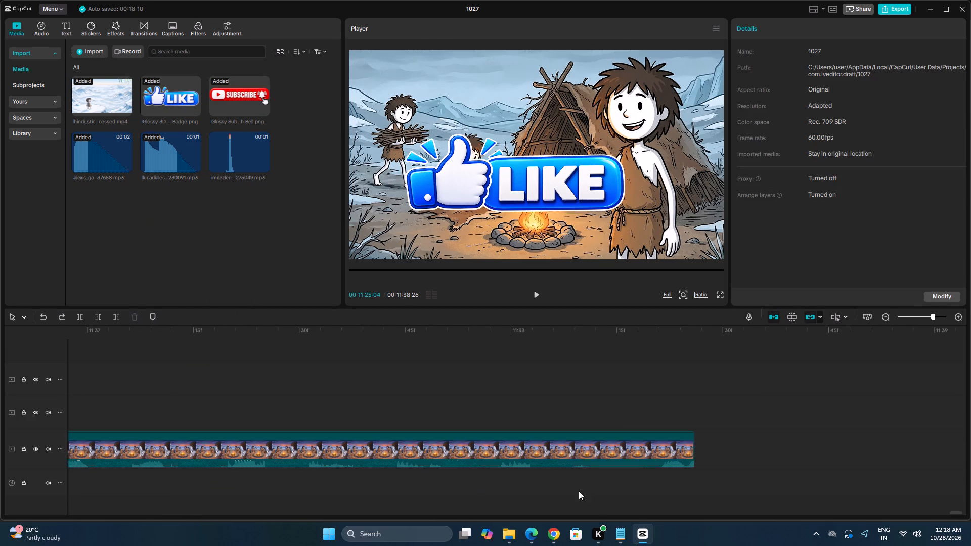
Play through parts of the closing scenes between about 11:28 and 11:36 to look for the Subscribe cue.
left_click_drag(955, 513, 875, 522)
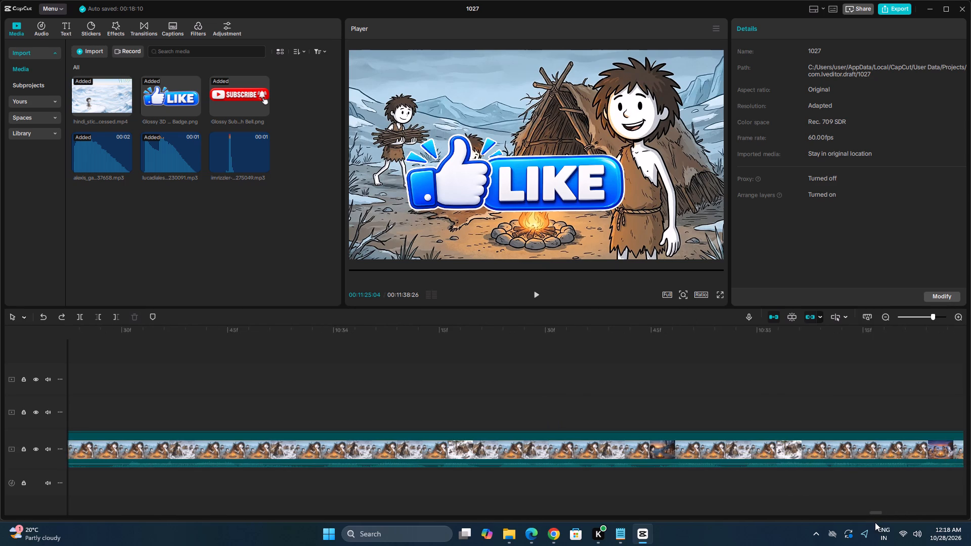
left_click_drag(875, 522, 943, 516)
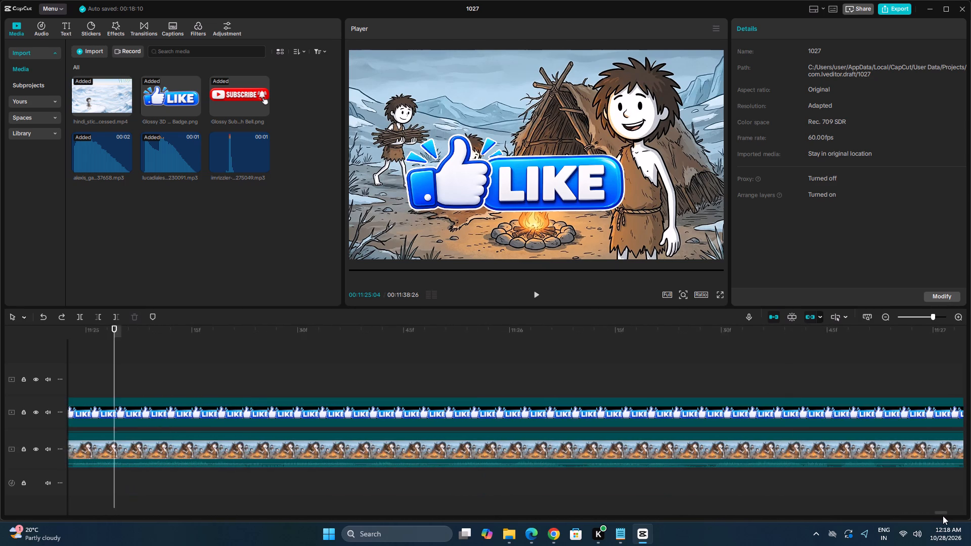
left_click_drag(943, 516, 945, 516)
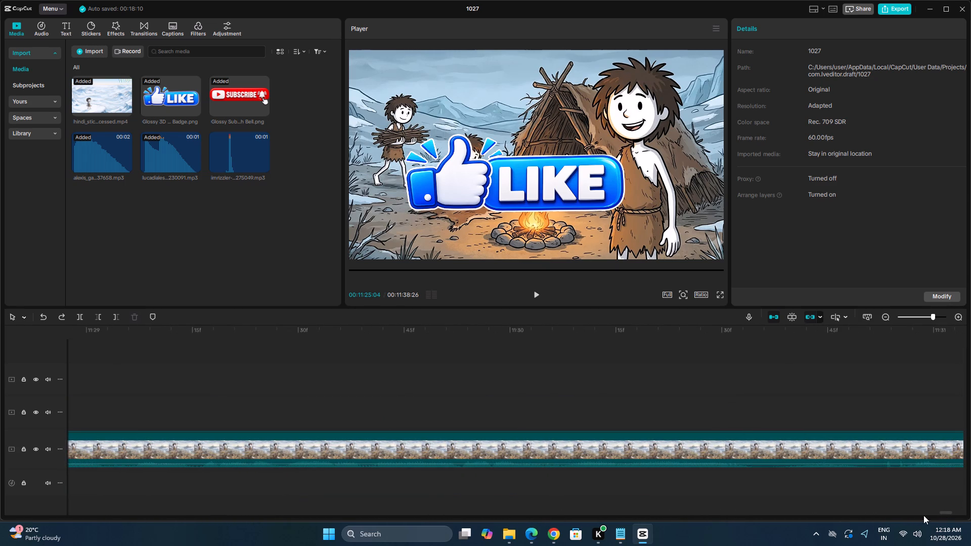
left_click(288, 361)
key("space")
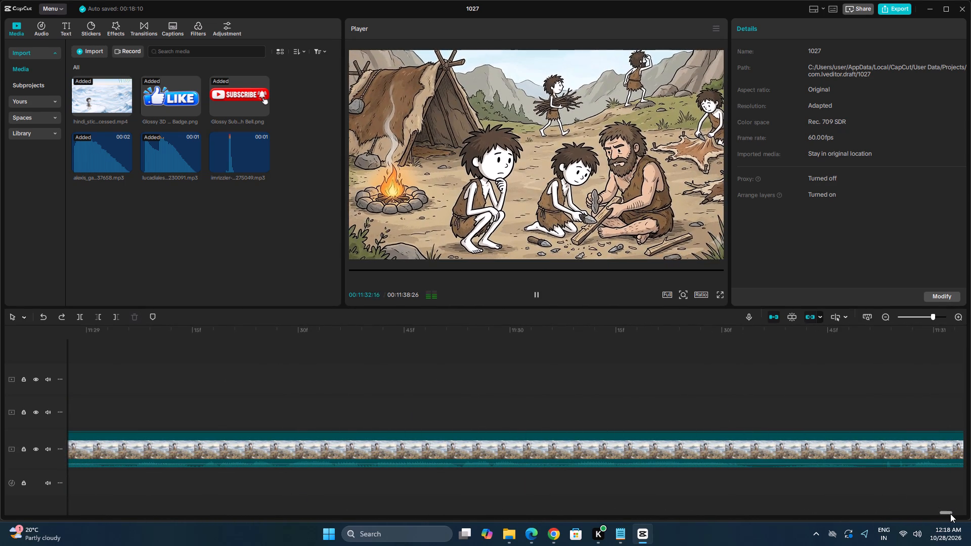
left_click_drag(949, 514, 954, 515)
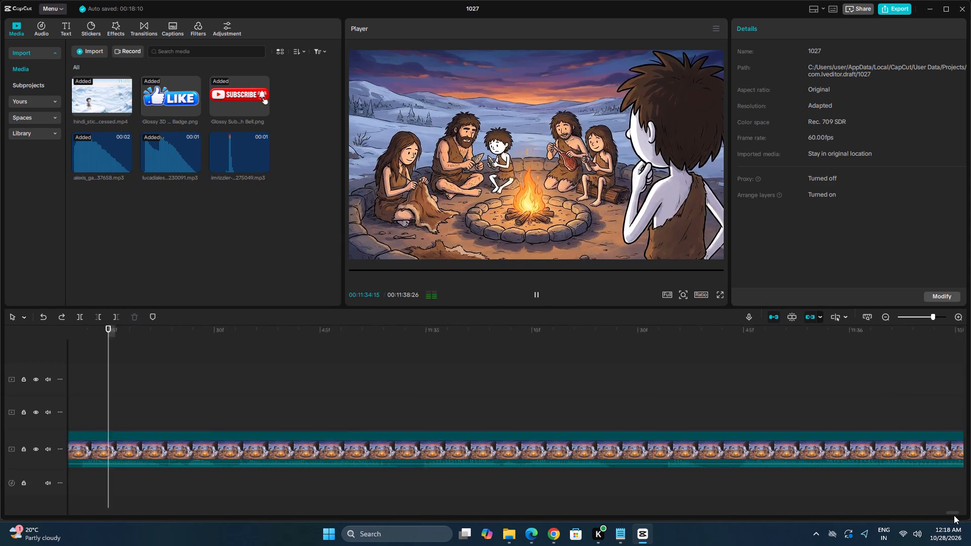
left_click_drag(954, 515, 946, 520)
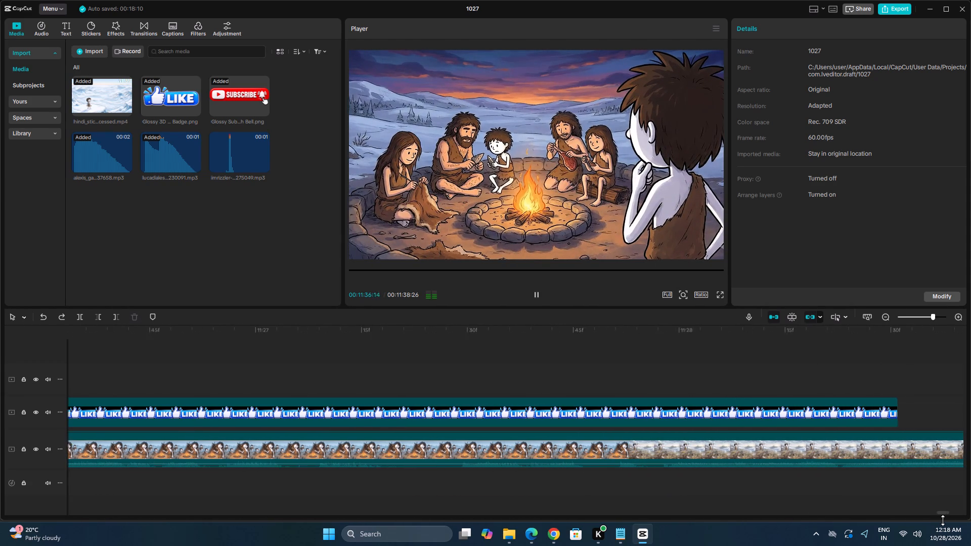
left_click(581, 368)
key("space")
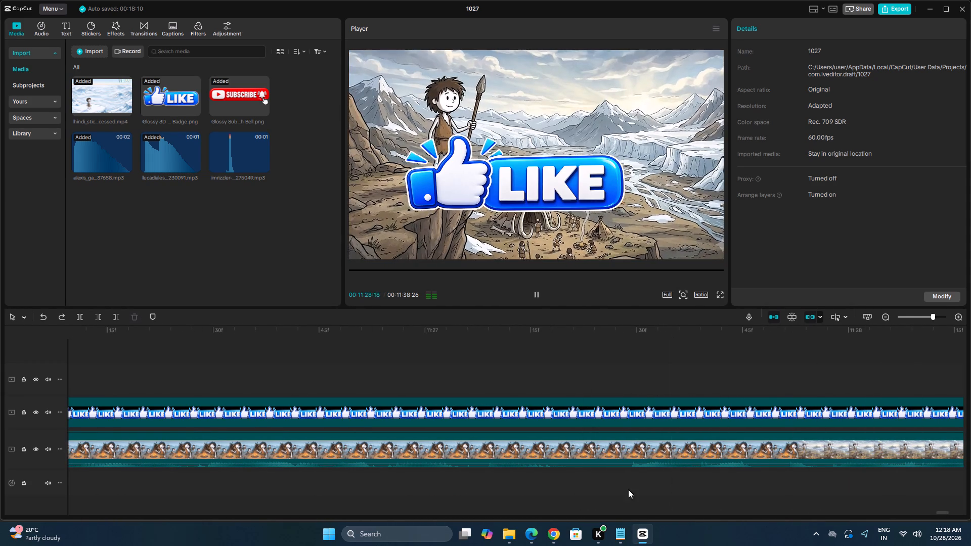
left_click_drag(942, 513, 946, 514)
key("space")
Replay the narration from about 11:23:28 in short passes and set the playhead at 11:25:05 as the Subscribe cue.
left_click(920, 313)
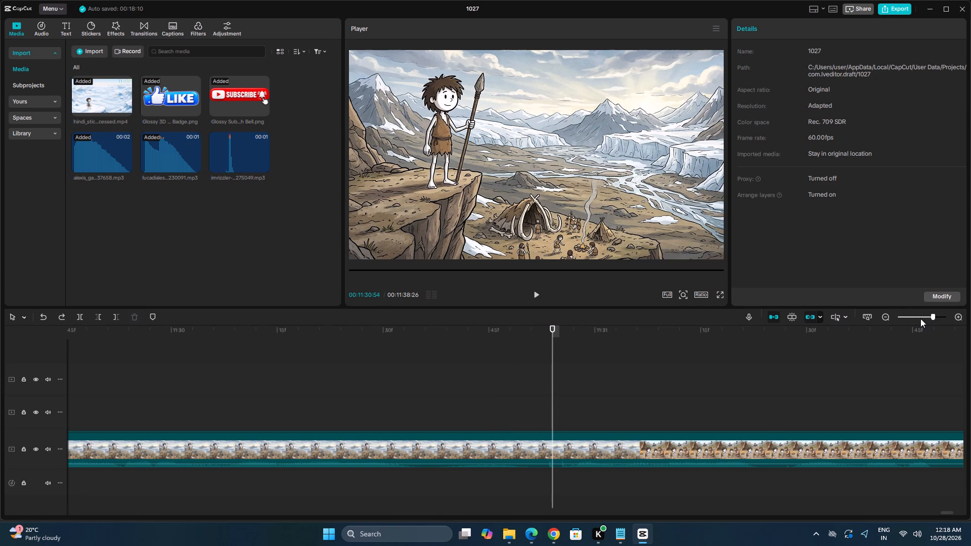
left_click(920, 318)
left_click(239, 355)
left_click(189, 361)
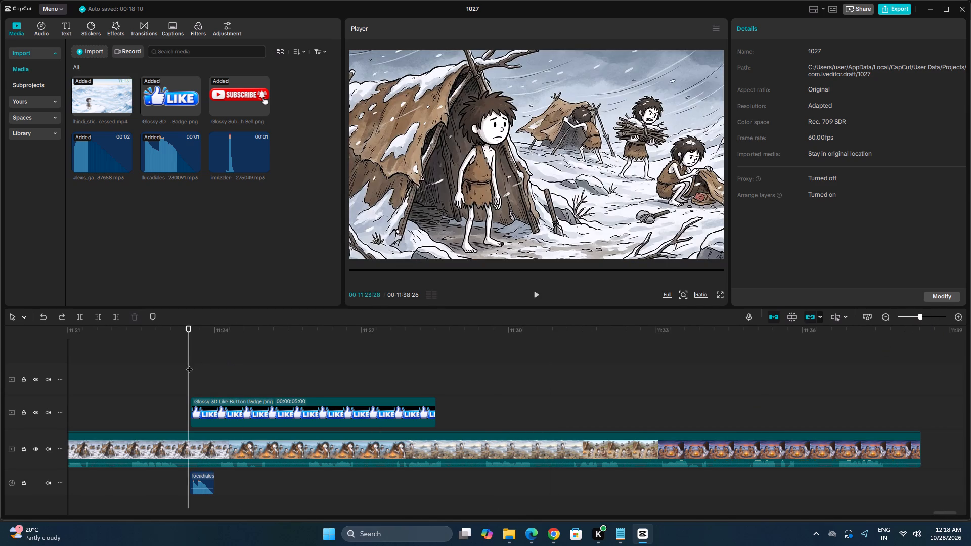
key("space")
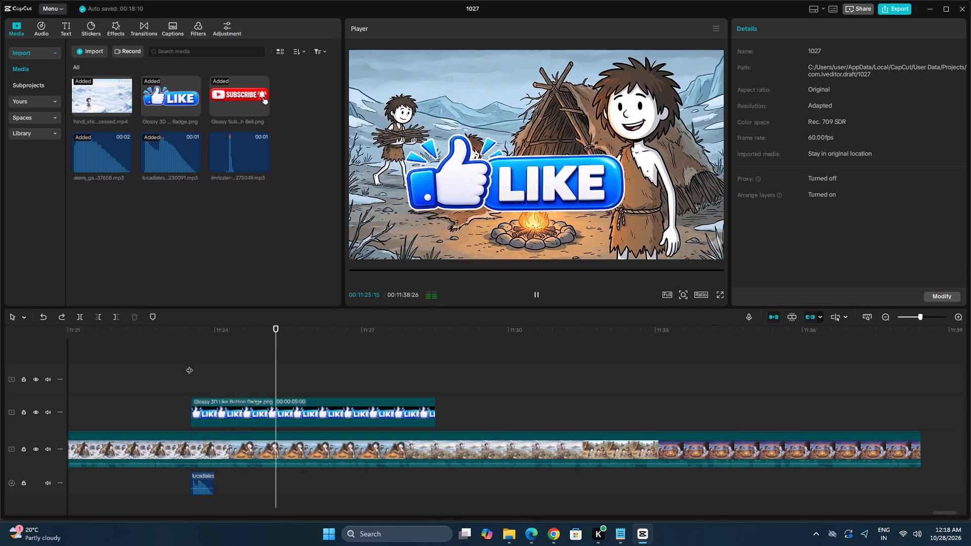
key("space")
left_click(258, 379)
key("space")
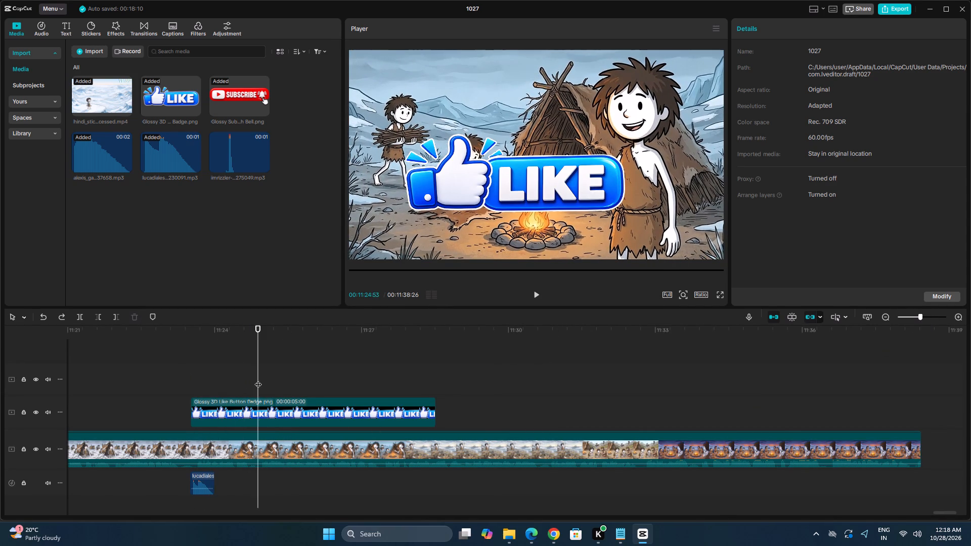
left_click(264, 383)
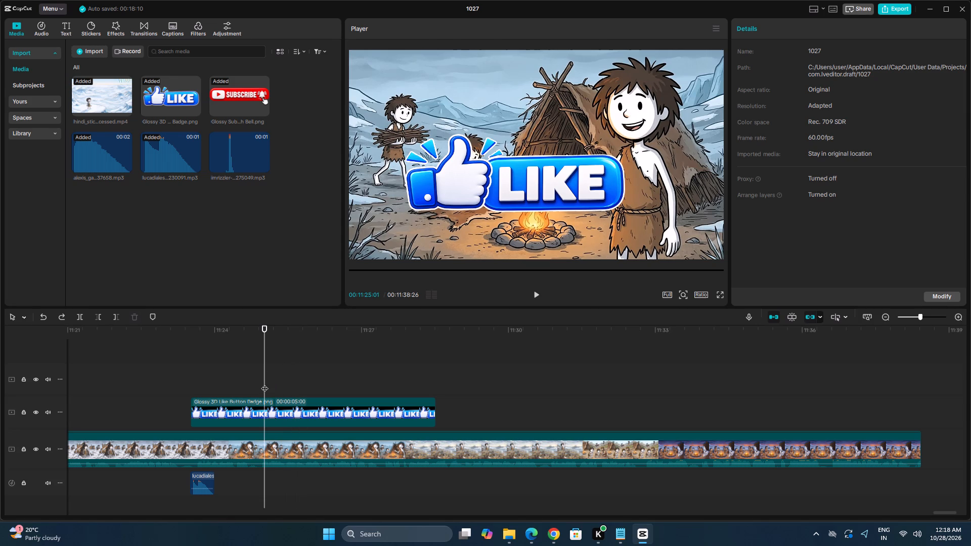
key("space")
key("space")
left_click_drag(276, 382, 273, 382)
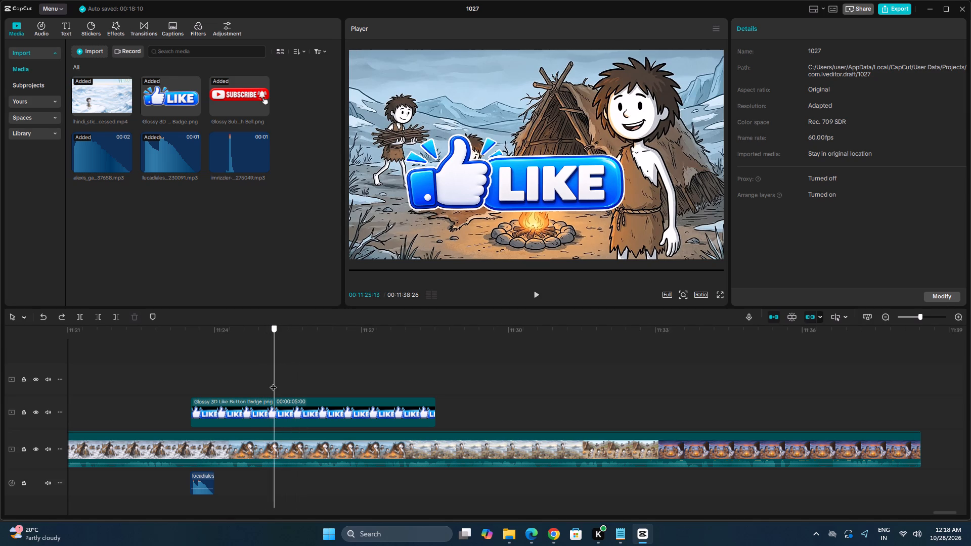
left_click_drag(273, 382, 268, 383)
key("space")
left_click(268, 383)
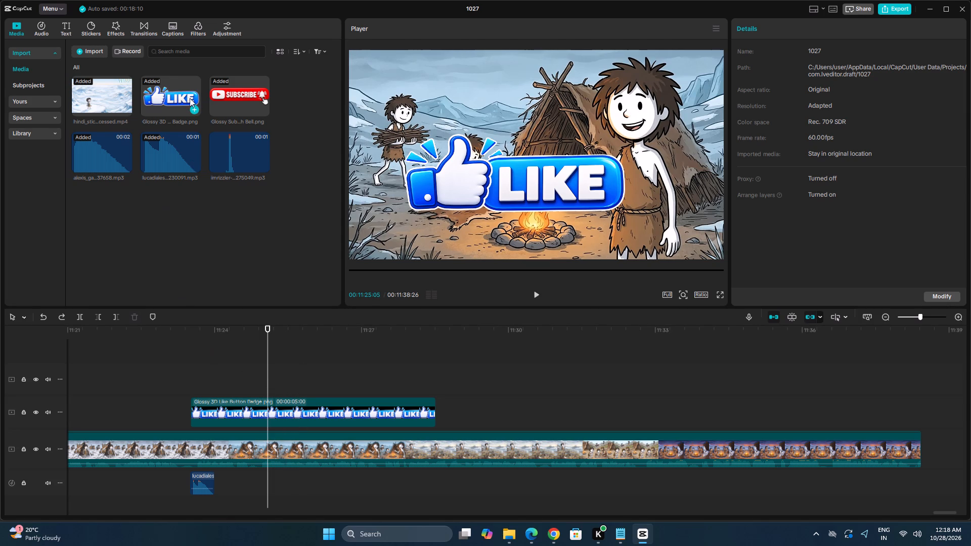
Add the Subscribe button overlay above the Like badge at 11:25:05, with the bell-notification sound starting just before it, and check the sync by playback.
left_click_drag(235, 99, 267, 373)
left_click_drag(103, 153, 266, 469)
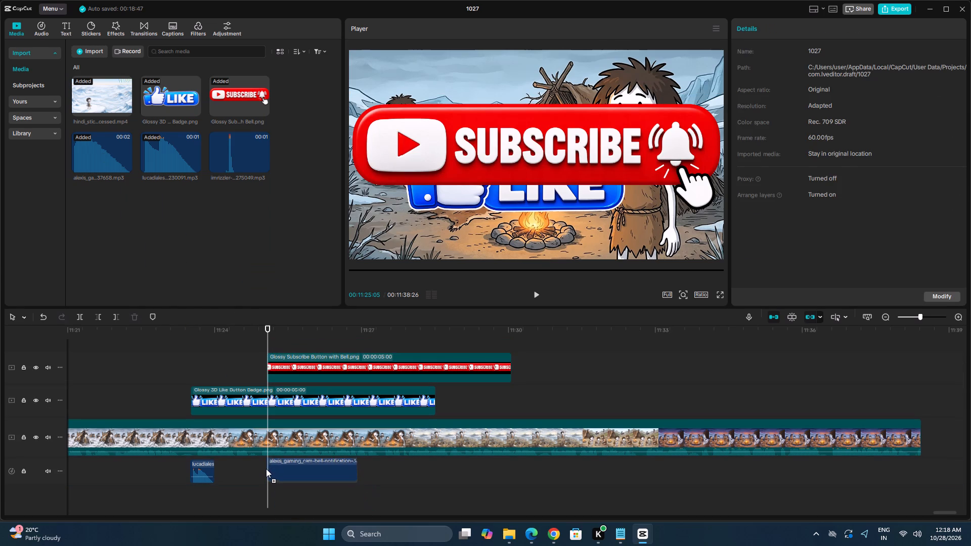
left_click_drag(266, 469, 266, 469)
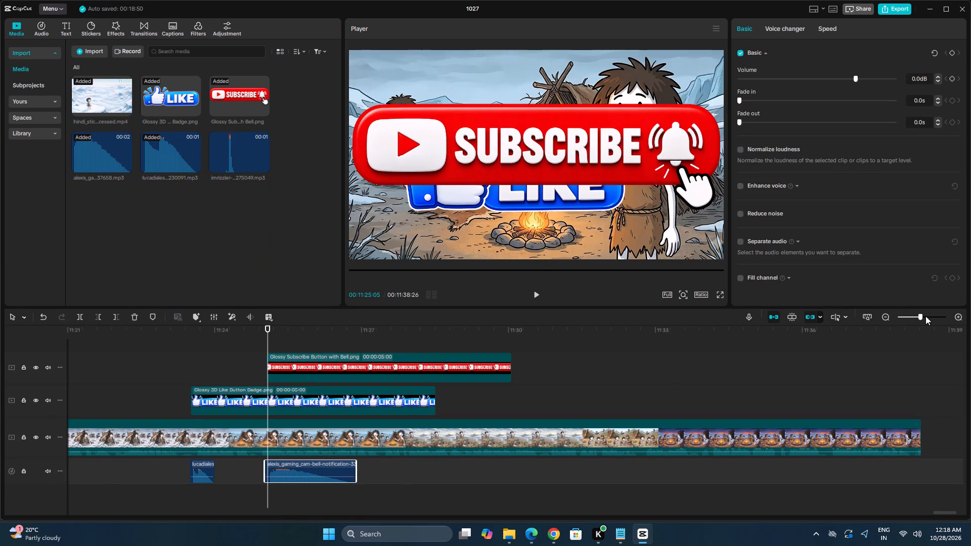
left_click(925, 316)
left_click(450, 470)
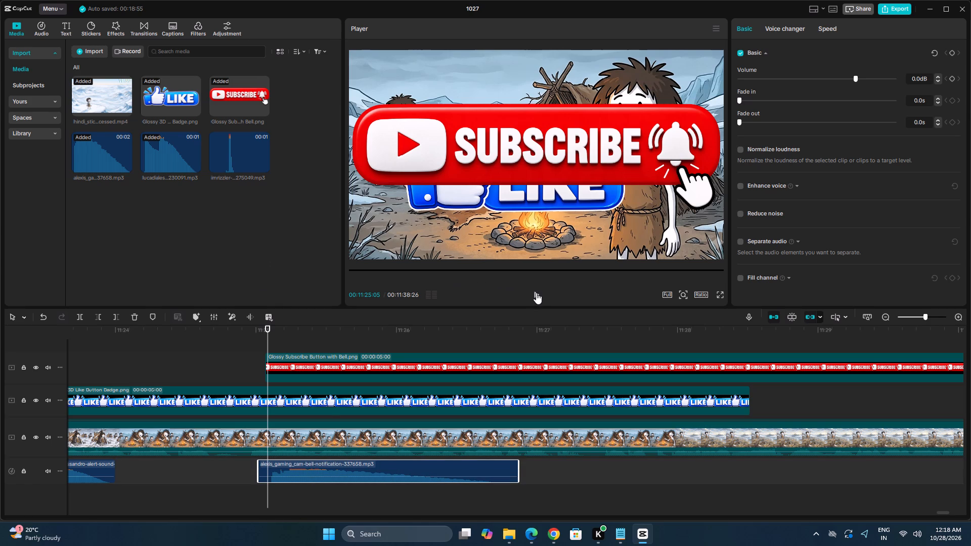
key("space")
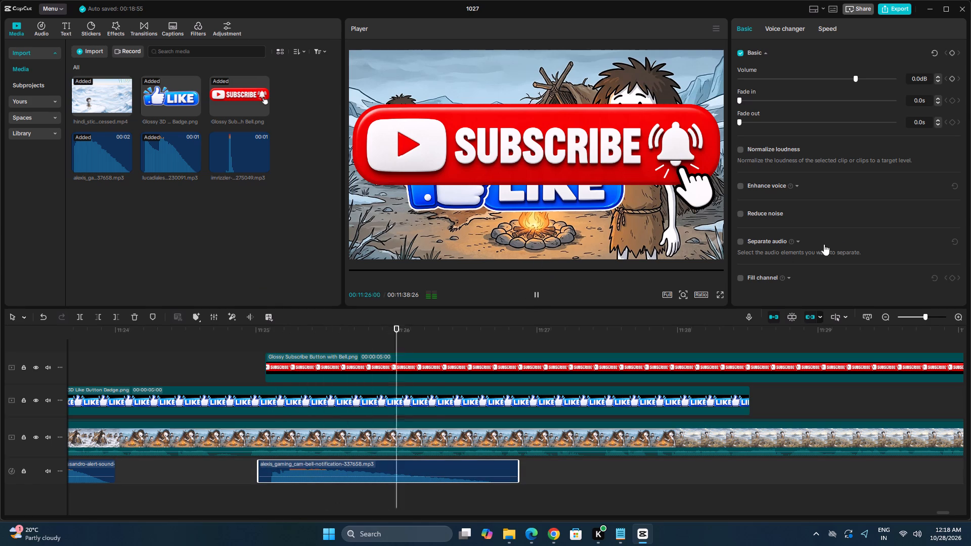
left_click(915, 318)
key("space")
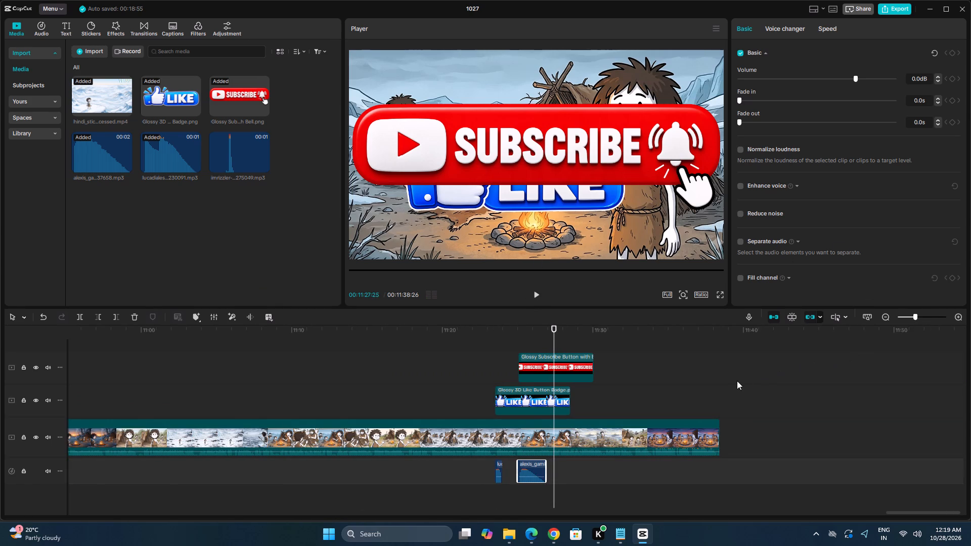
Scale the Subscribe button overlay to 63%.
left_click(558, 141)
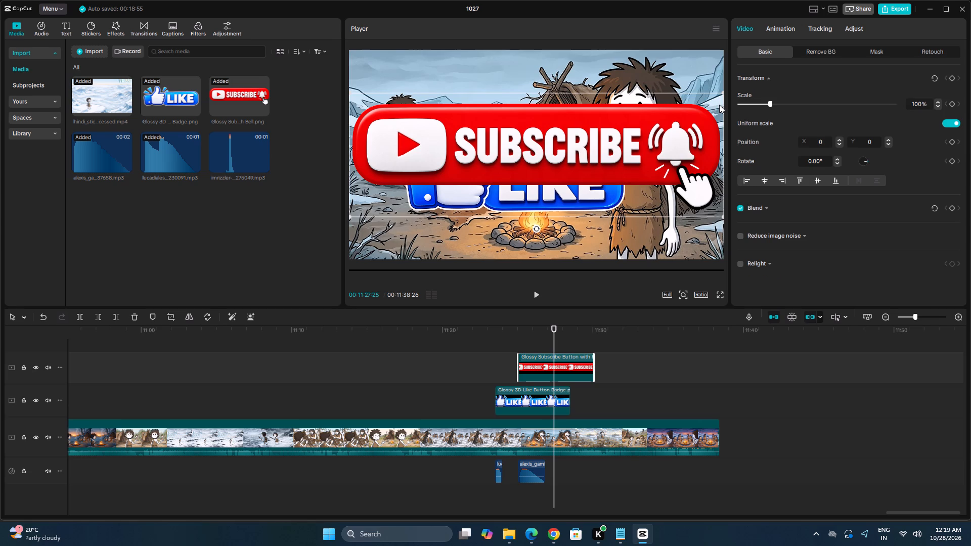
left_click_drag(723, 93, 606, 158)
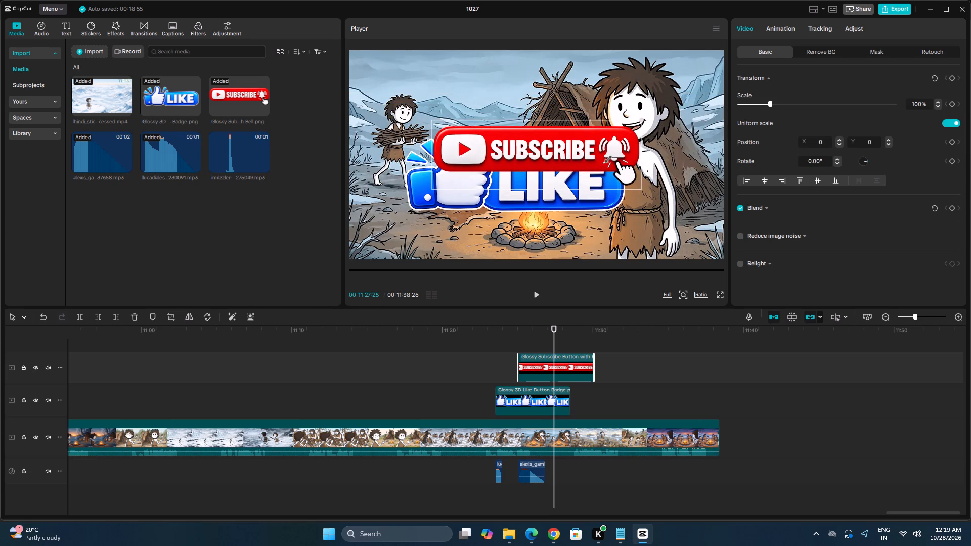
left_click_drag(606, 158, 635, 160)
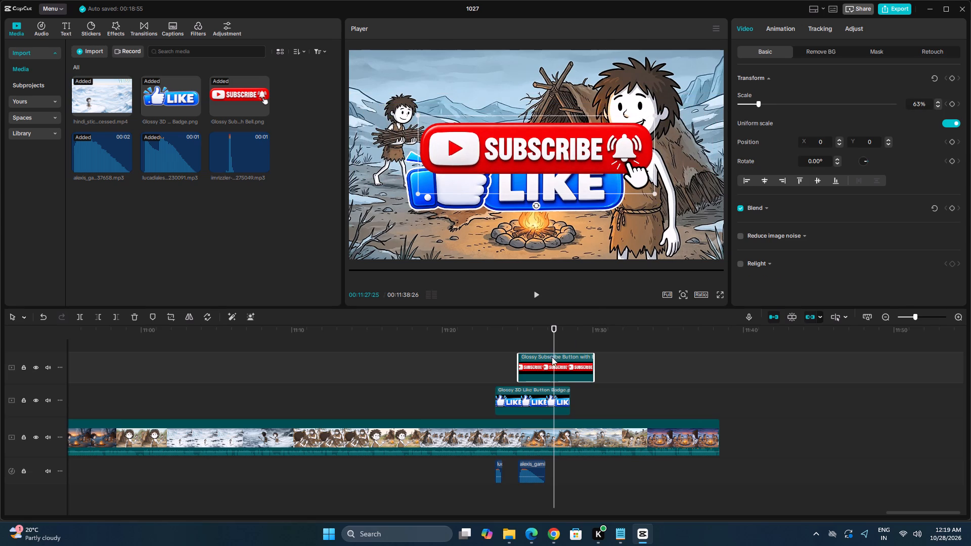
Cut the Like badge at 11:25:03, delete the part overlapping the Subscribe overlay, and play back the change from Like to Subscribe.
left_click(516, 340)
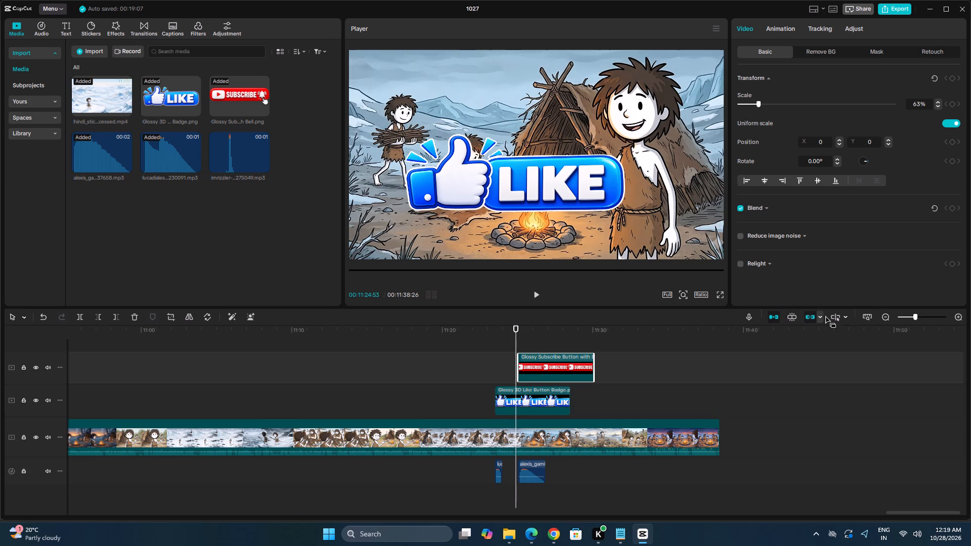
left_click(922, 315)
left_click_drag(516, 342, 527, 343)
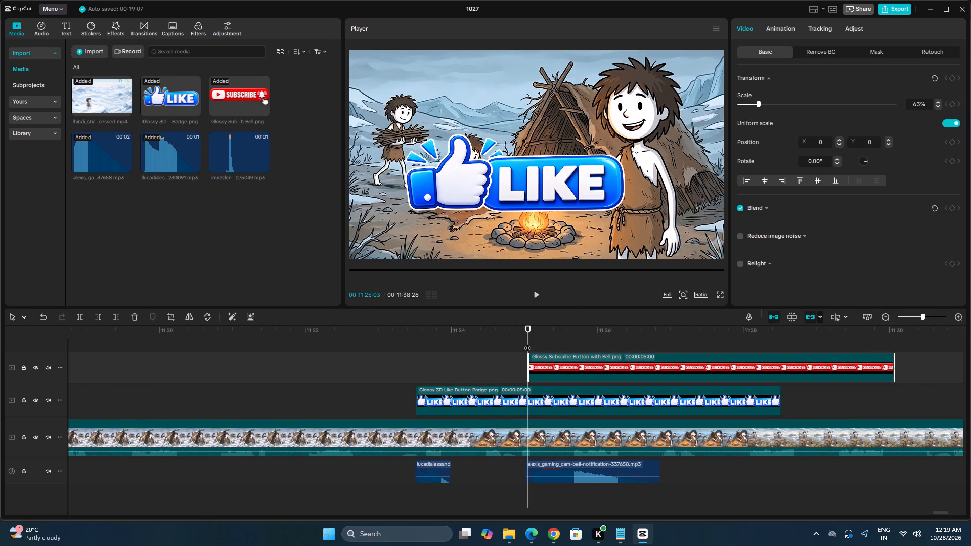
left_click(560, 405)
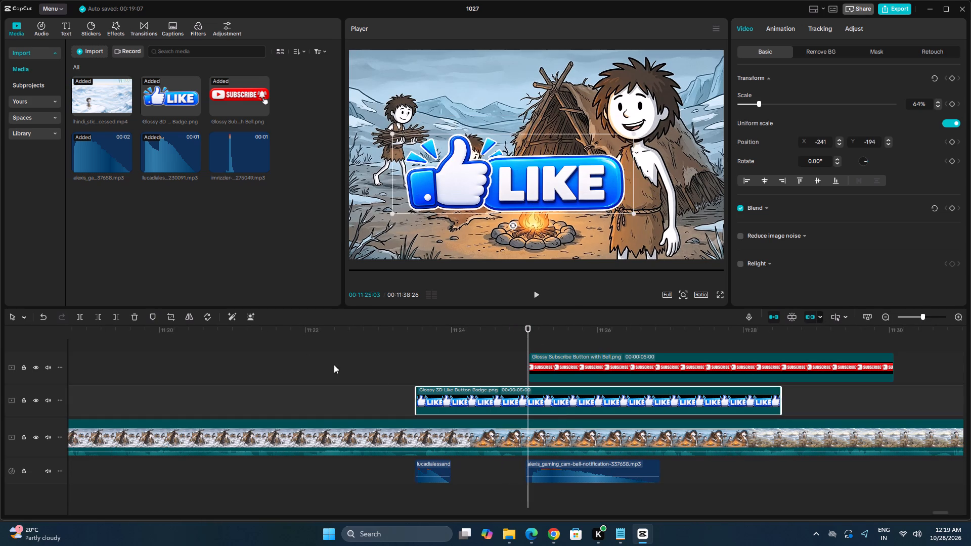
left_click(76, 321)
key("Delete")
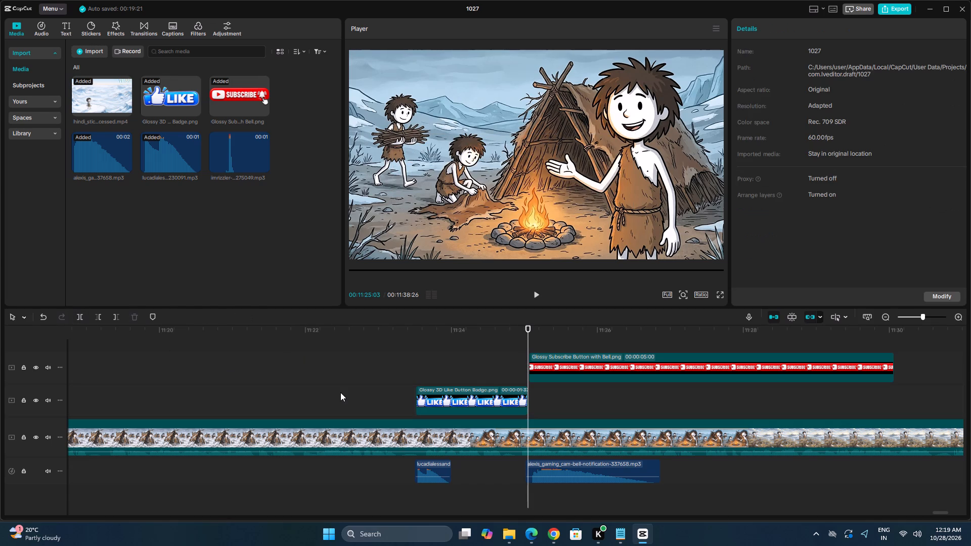
left_click(412, 358)
key("space")
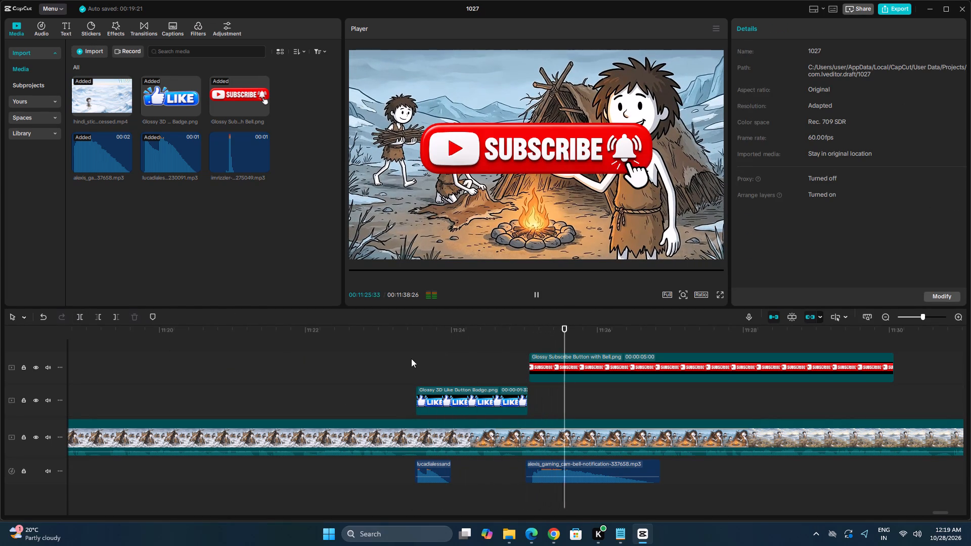
key("space")
Shrink the closing Subscribe button overlay to 43% and reposition it beside the waving stickman at X -339, Y 148.
left_click_drag(559, 149, 501, 214)
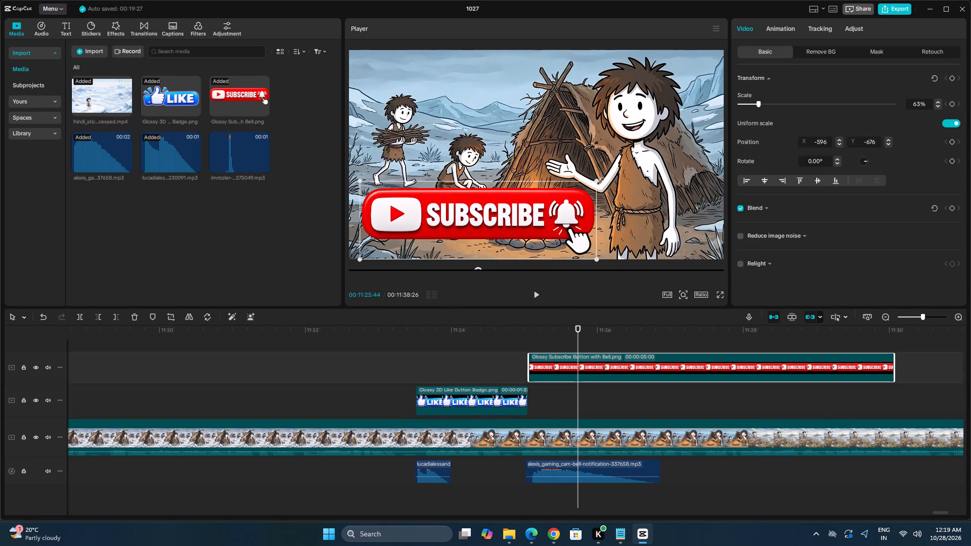
left_click_drag(597, 179, 528, 231)
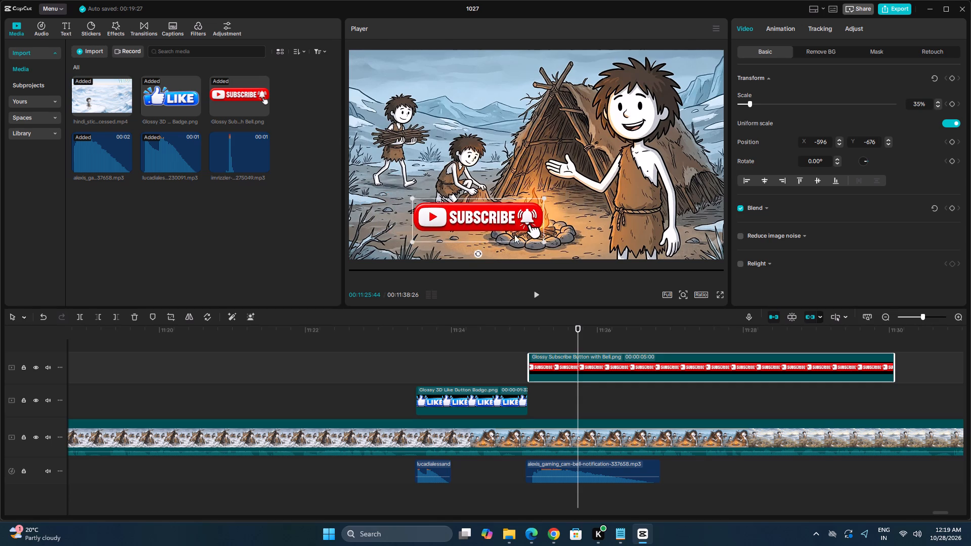
left_click_drag(494, 216, 538, 138)
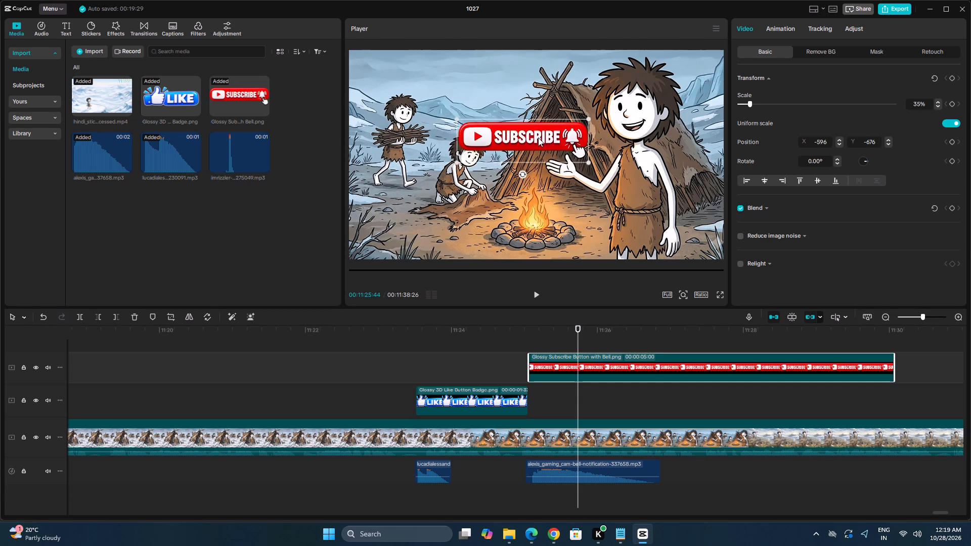
left_click_drag(538, 138, 524, 140)
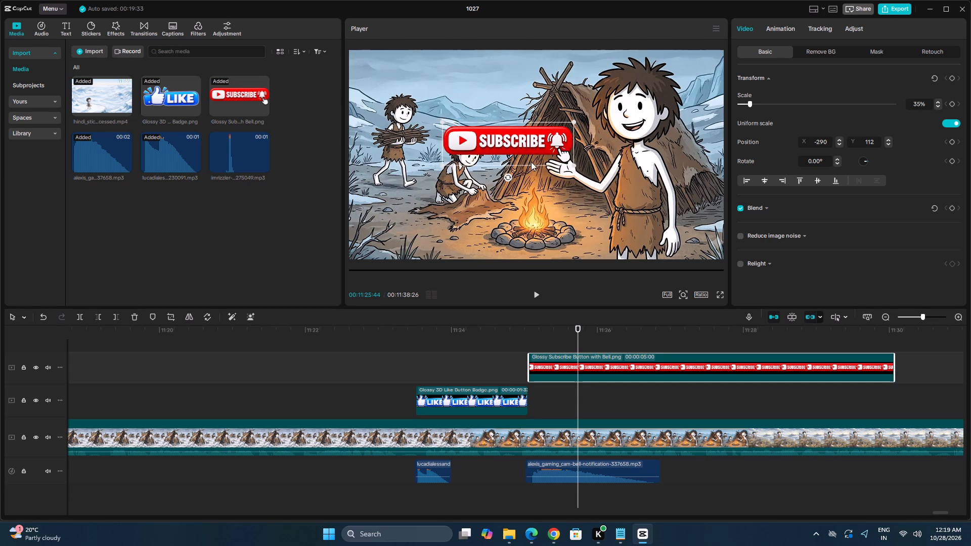
left_click_drag(572, 165, 579, 173)
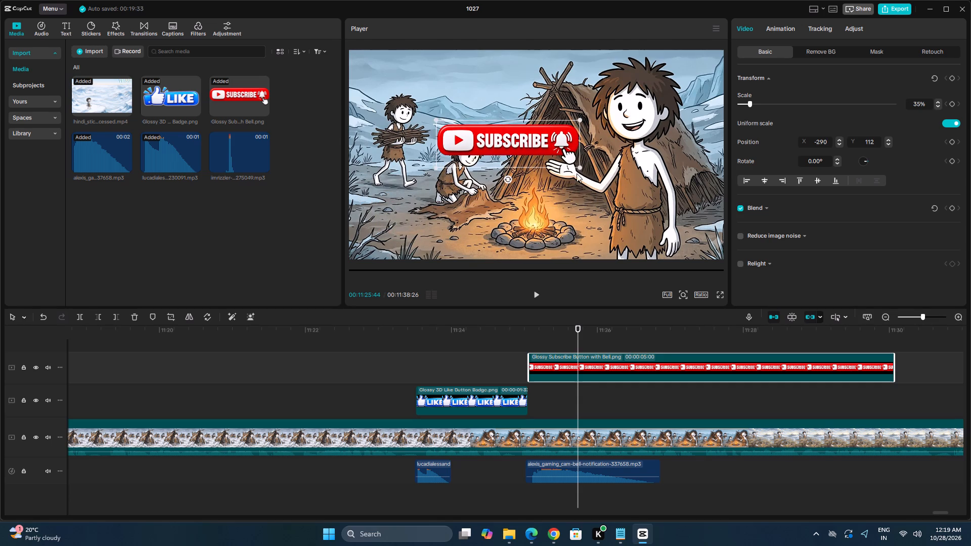
left_click_drag(579, 165, 587, 177)
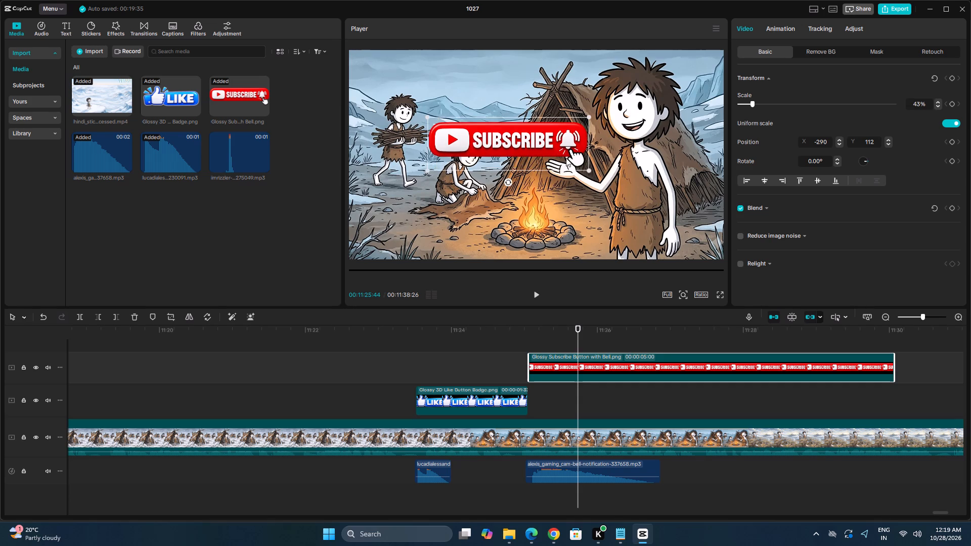
left_click_drag(558, 150, 553, 147)
Play on to find the end of the Subscribe cue, split the Subscribe overlay at 11:27:49 and delete the remainder.
key("space")
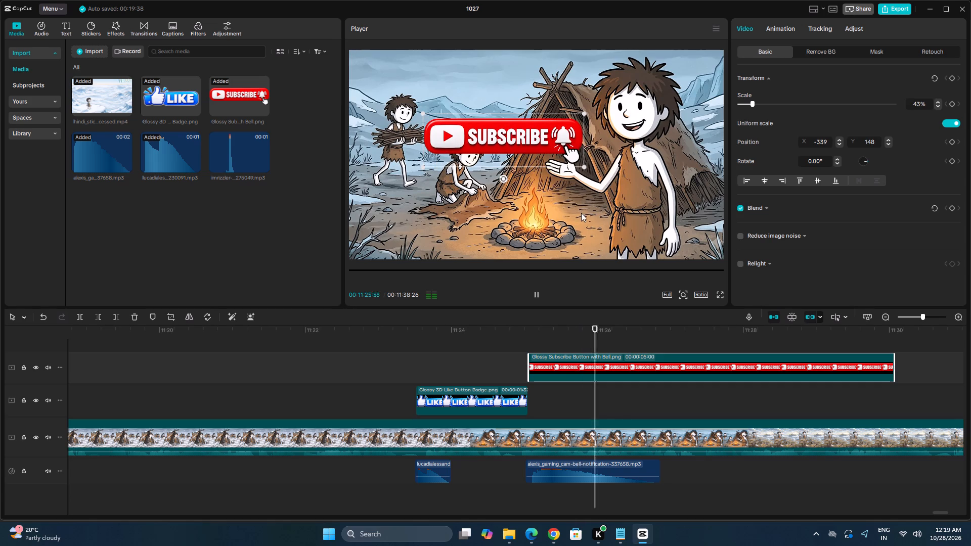
key("space")
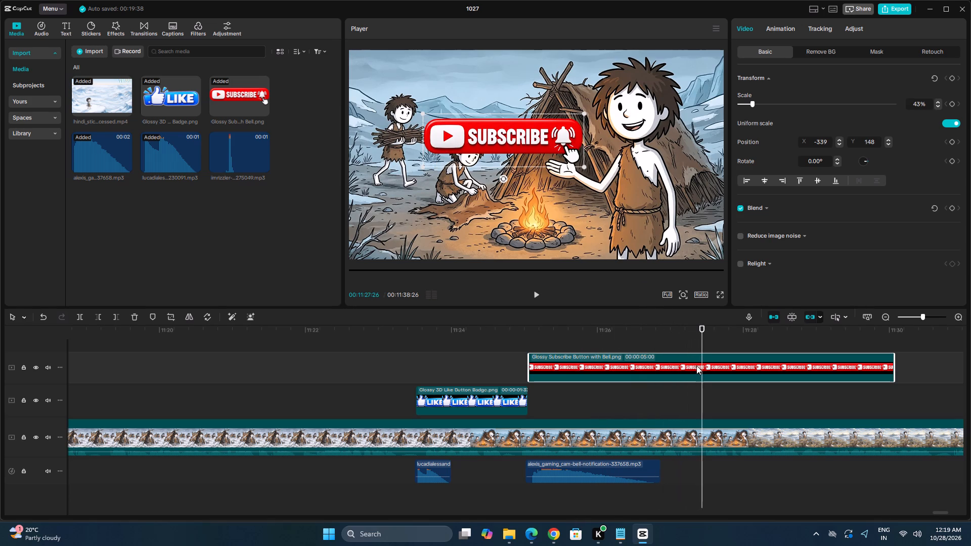
key("space")
key("space")
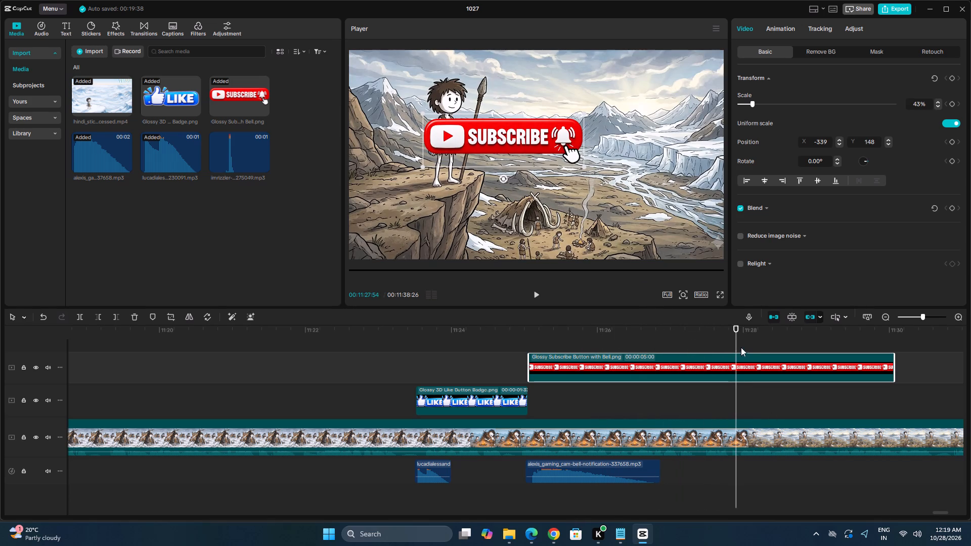
left_click_drag(736, 342, 730, 345)
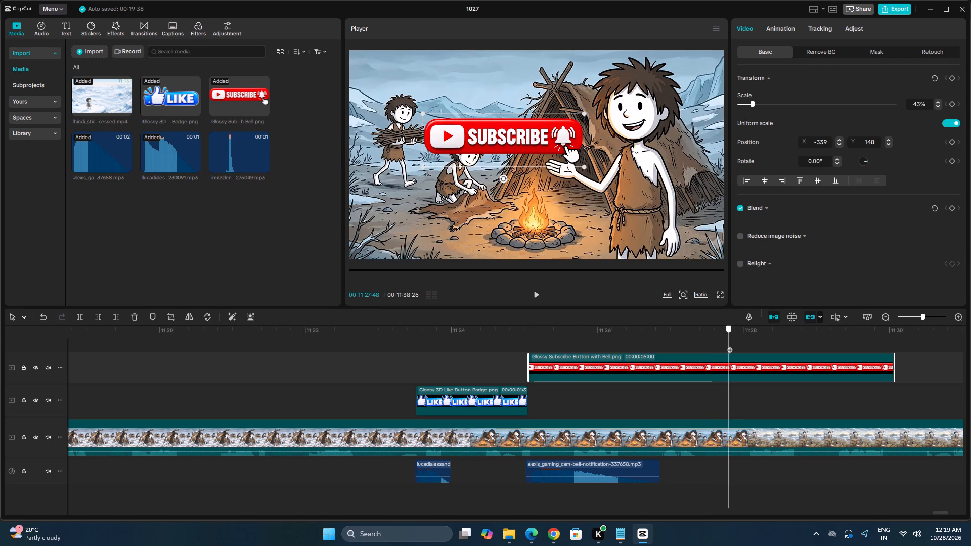
left_click_drag(730, 345, 731, 345)
key("Left")
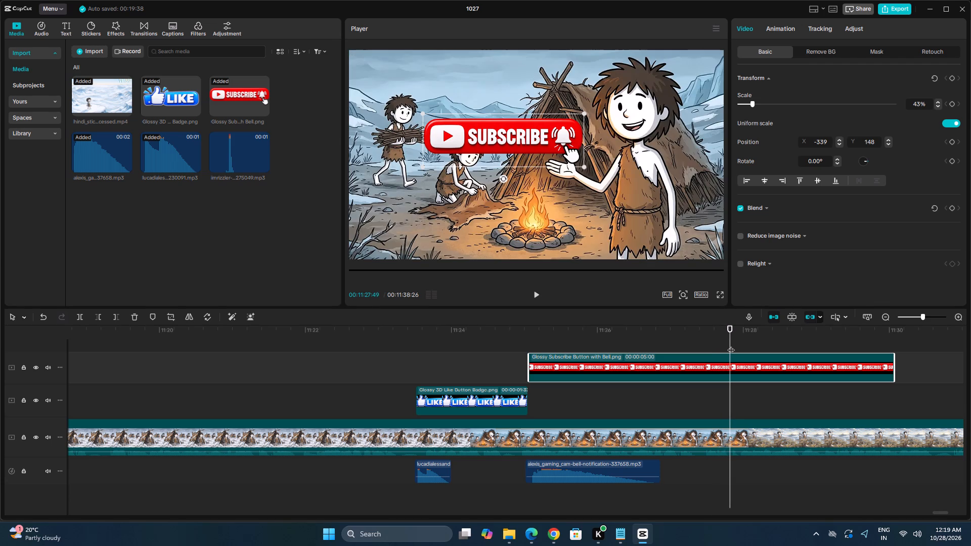
key("Right")
key("Left")
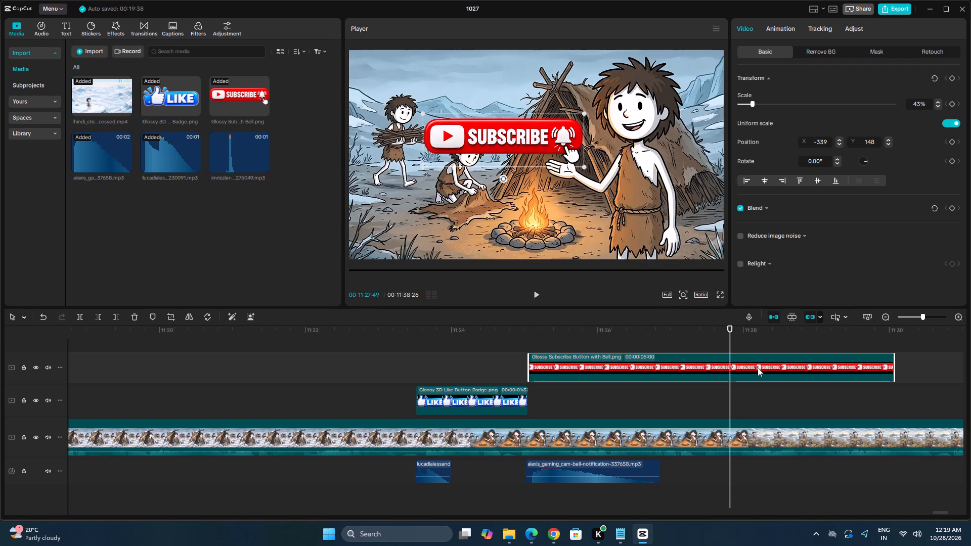
left_click(758, 368)
left_click(77, 314)
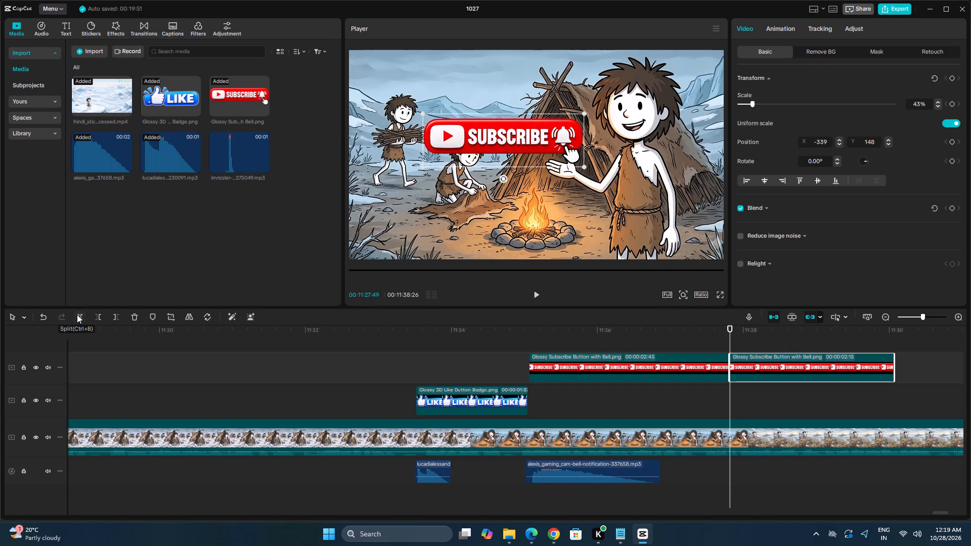
key("Delete")
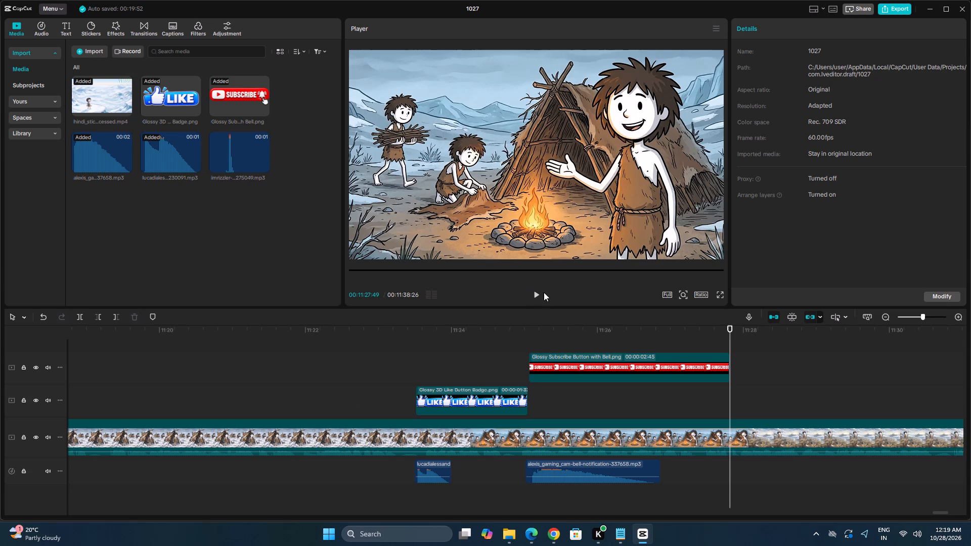
Play the video on from 11:27:49 to its end while checking the Like and Subscribe overlay placements along the timeline.
left_click(535, 294)
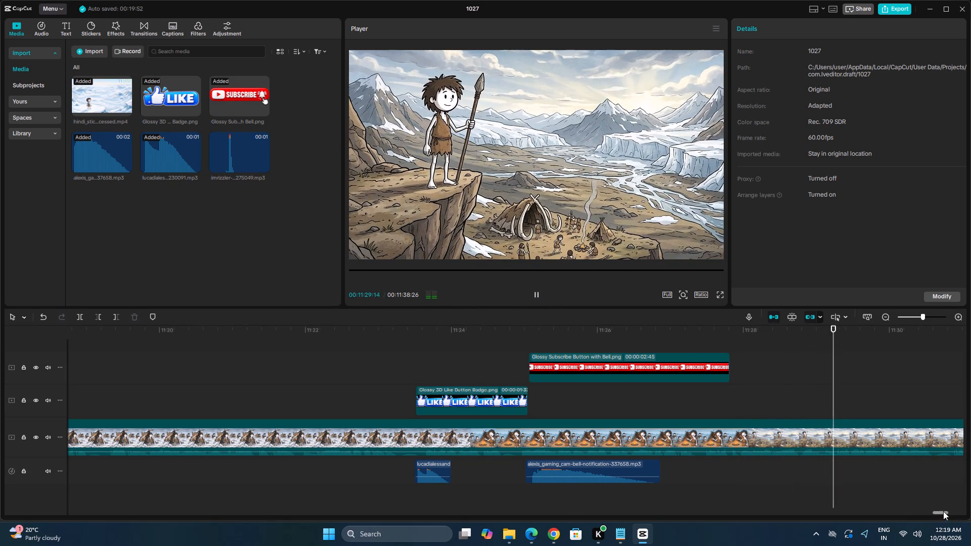
left_click(914, 319)
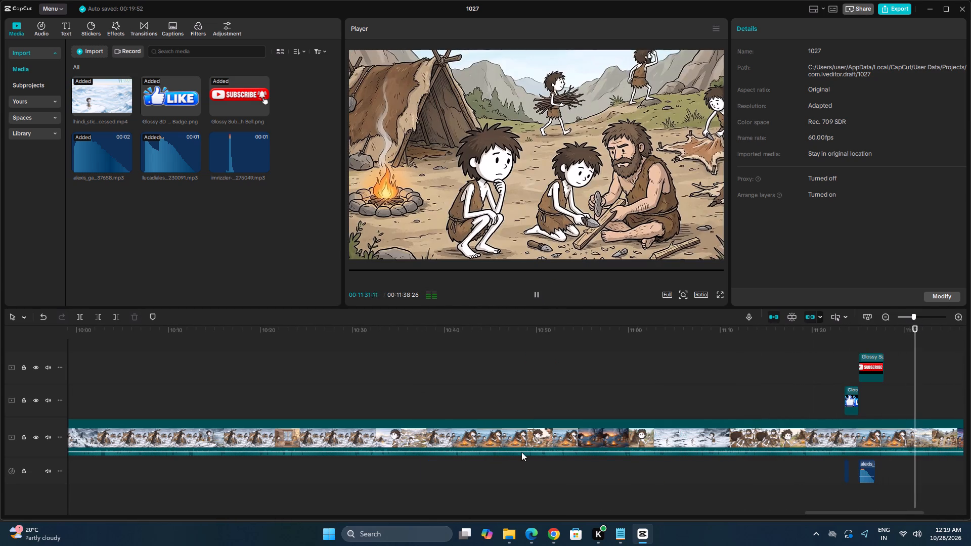
left_click_drag(860, 512, 762, 515)
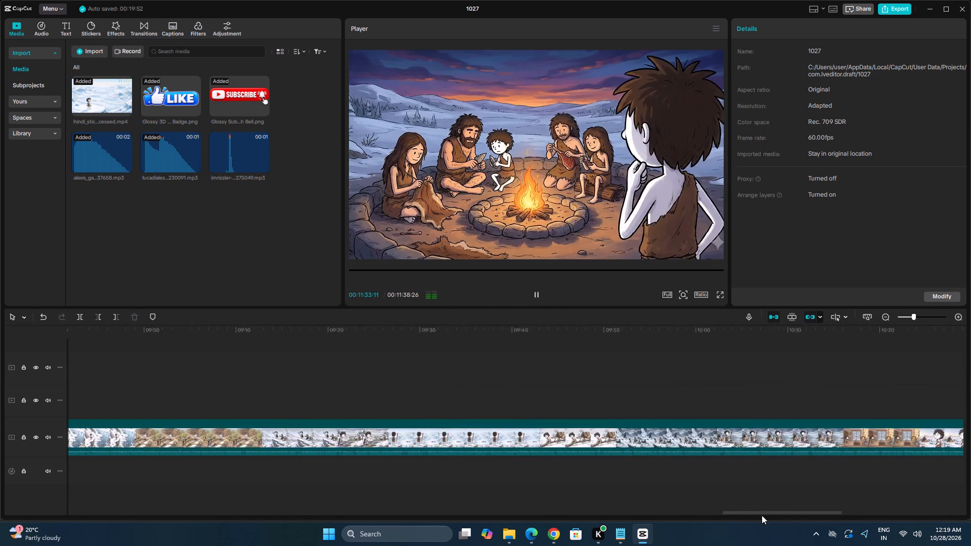
left_click_drag(762, 515, 564, 499)
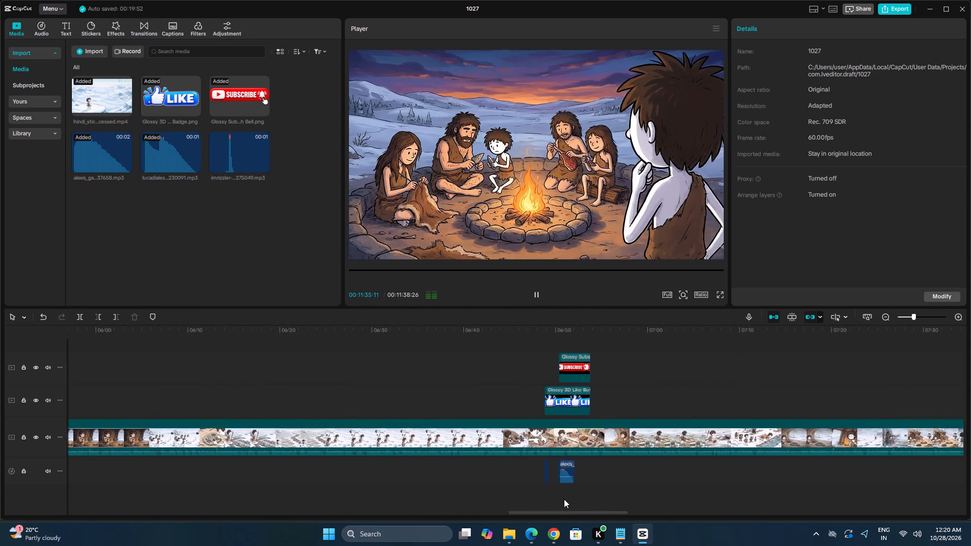
left_click_drag(564, 499, 941, 511)
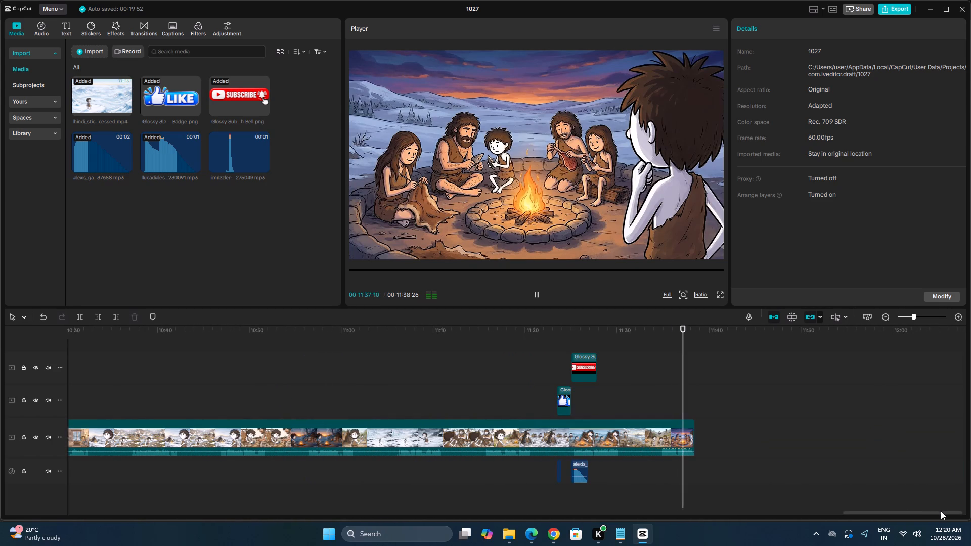
left_click_drag(941, 511, 853, 516)
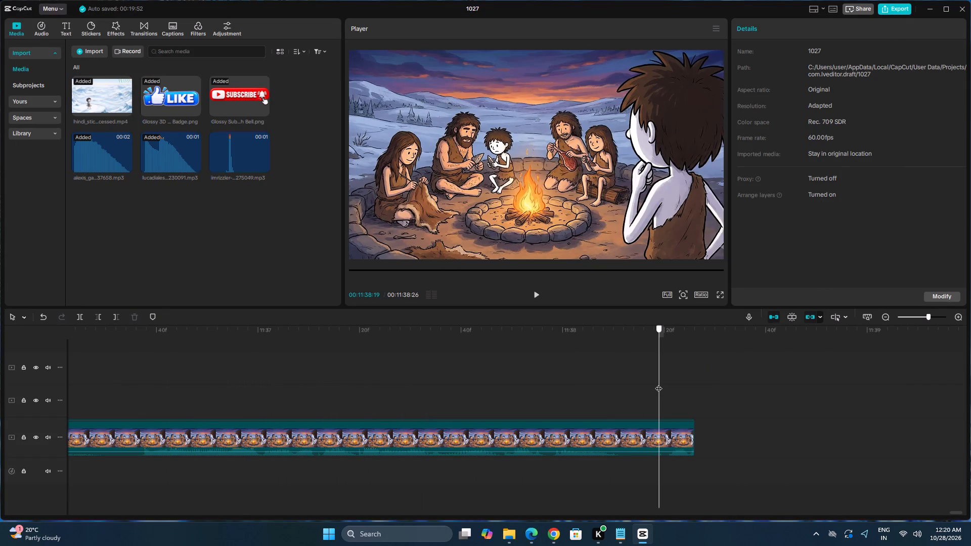
left_click(660, 436)
left_click(77, 315)
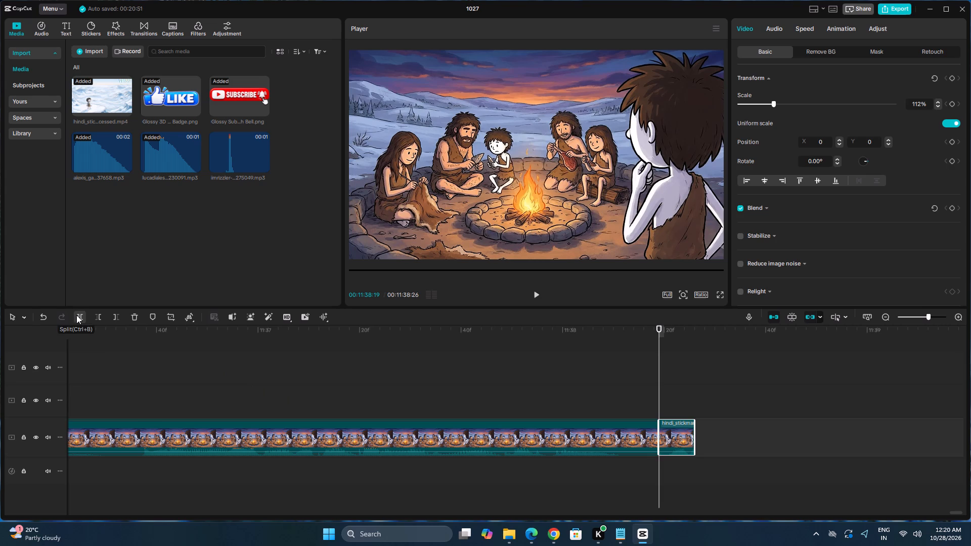
key("Delete")
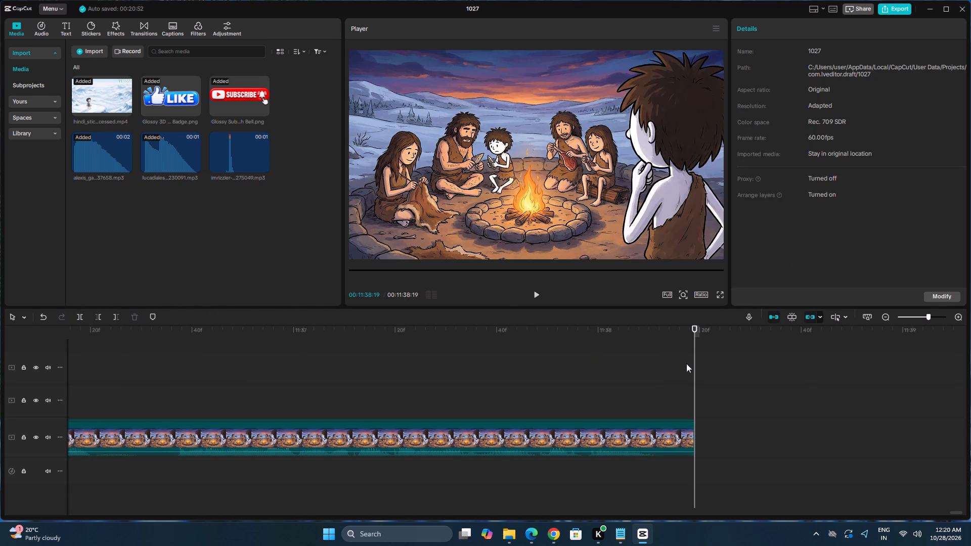
Go back to the earlier Like and Subscribe overlays around 06:50 and play them to check their size and overlap.
left_click(919, 317)
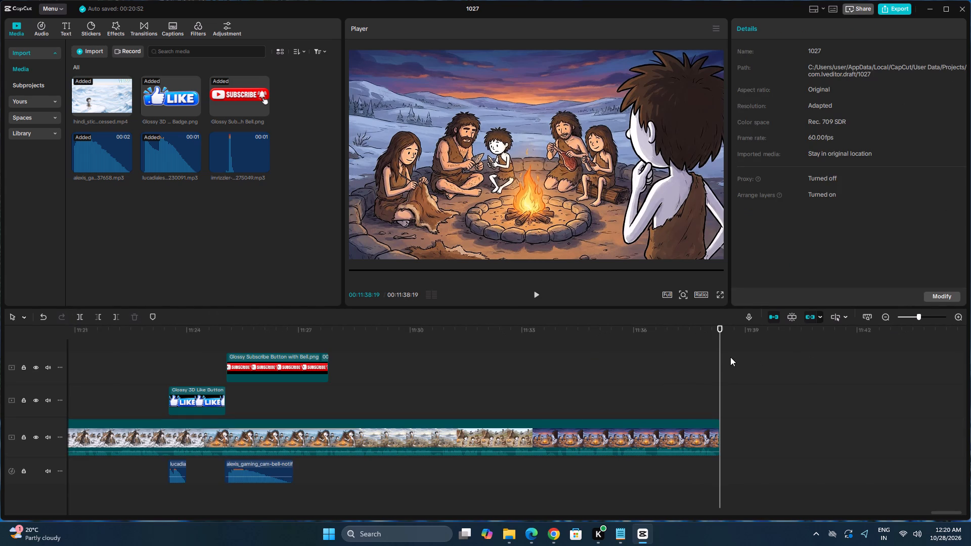
left_click_drag(722, 357, 70, 346)
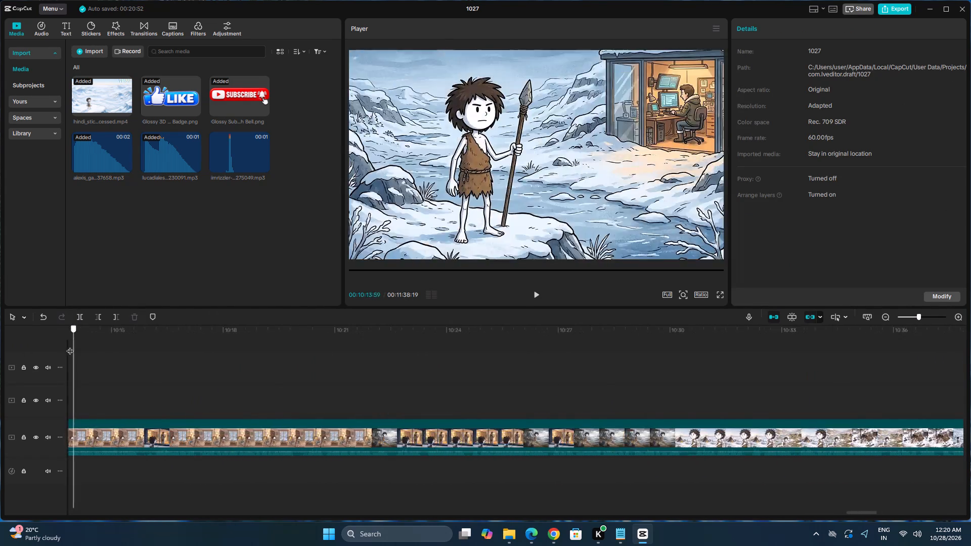
left_click_drag(70, 346, 62, 346)
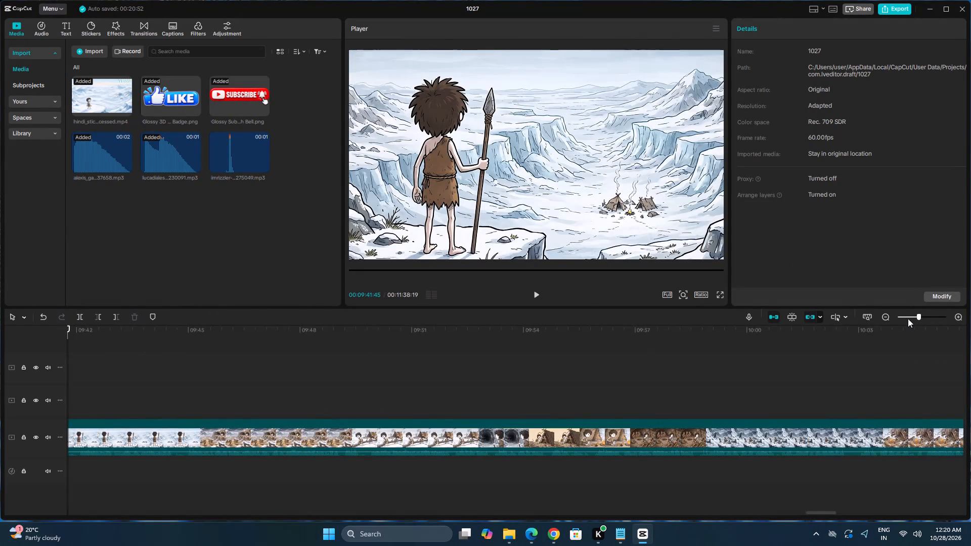
left_click(908, 318)
left_click_drag(558, 357, 307, 358)
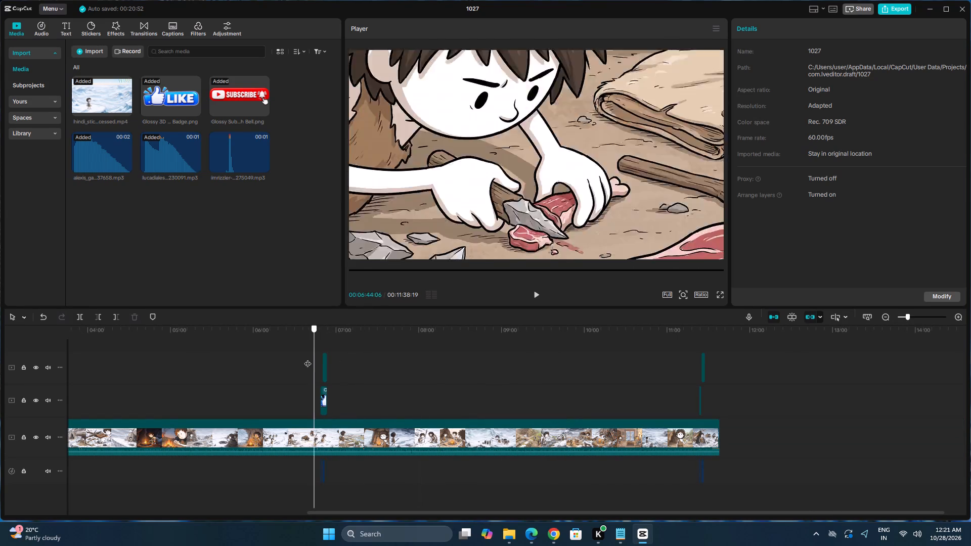
left_click_drag(307, 358, 305, 358)
key("space")
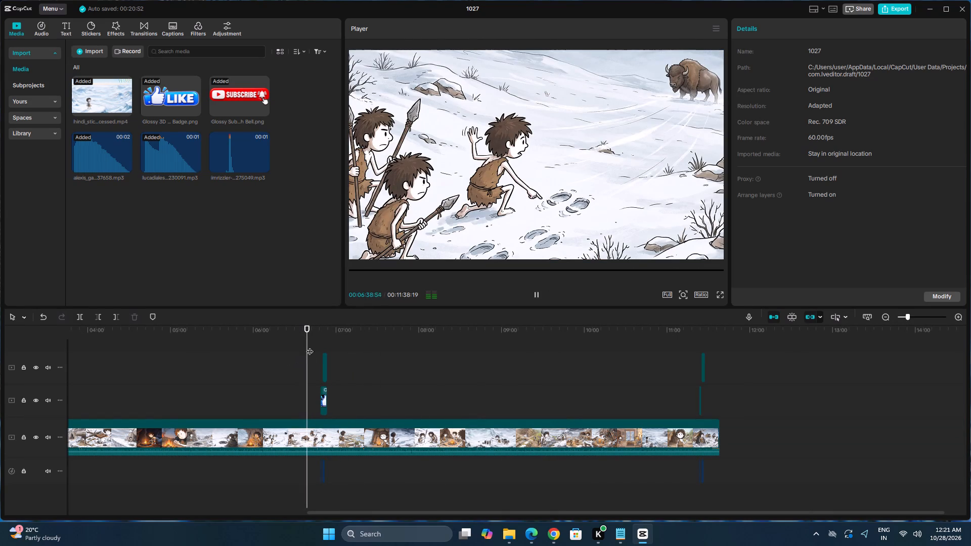
left_click(321, 339)
key("space")
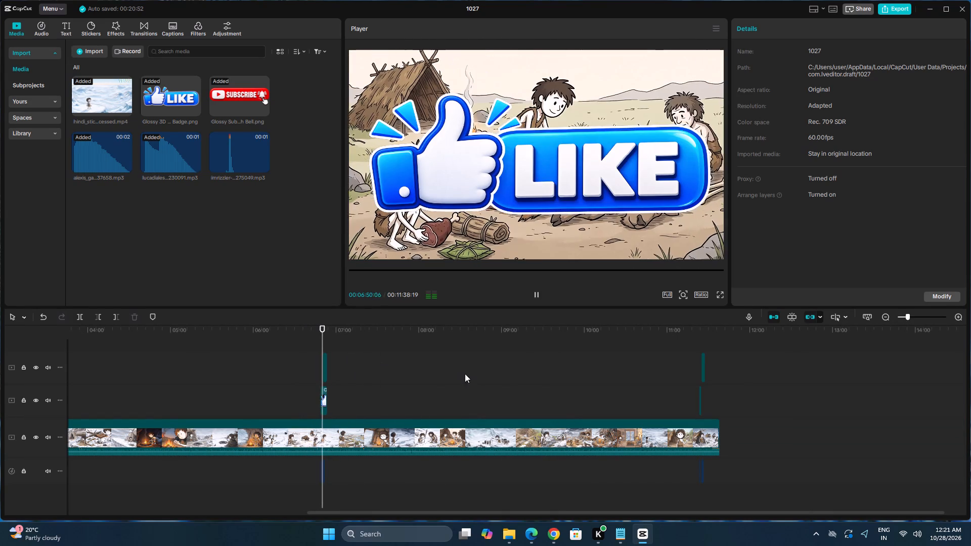
key("space")
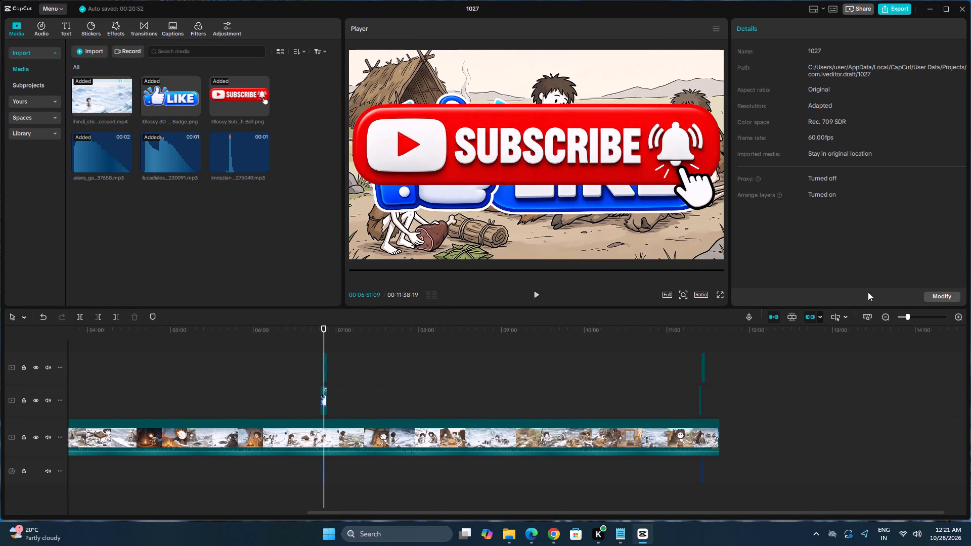
Scale the Like overlay near 06:48 down to 41% and place it at about X 301, Y 140.
left_click(917, 317)
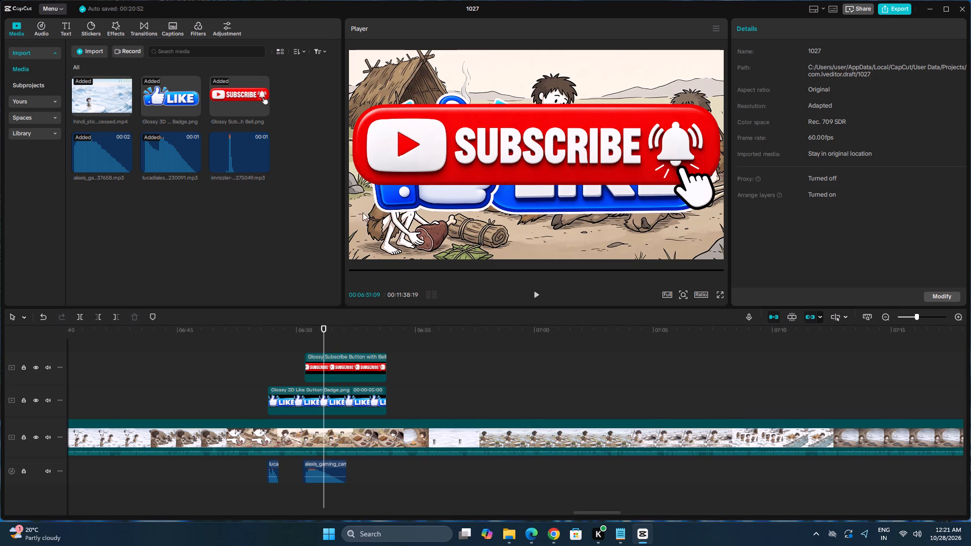
left_click_drag(326, 337, 268, 347)
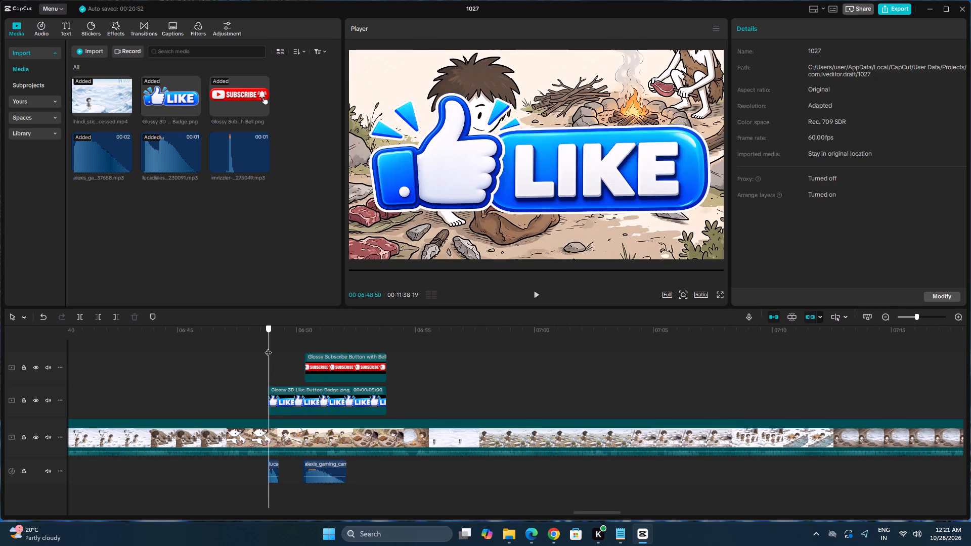
left_click_drag(268, 347, 269, 348)
left_click(592, 188)
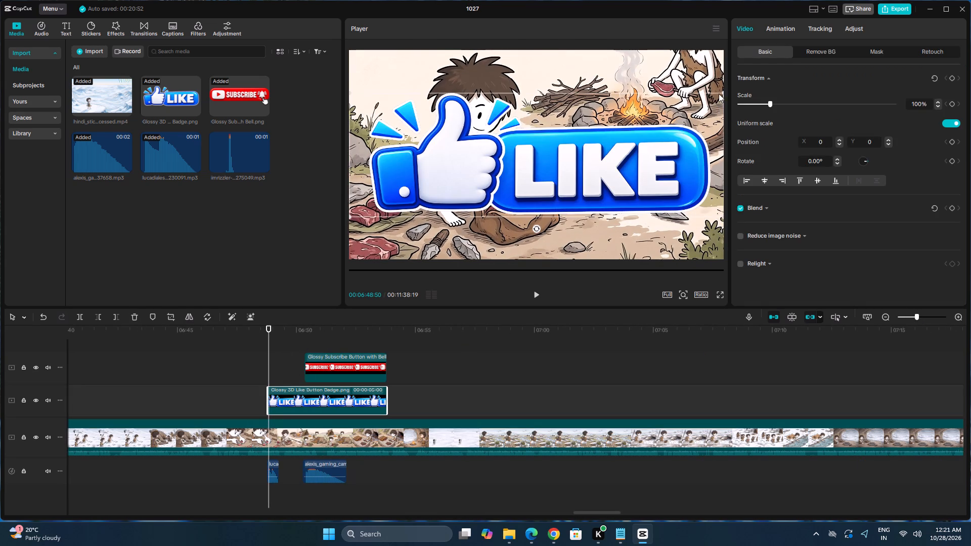
left_click_drag(722, 92, 557, 168)
left_click_drag(550, 158, 579, 145)
Play on to find the end of the Like cue, split the Like overlay at 06:49:51 and delete the remainder.
key("space")
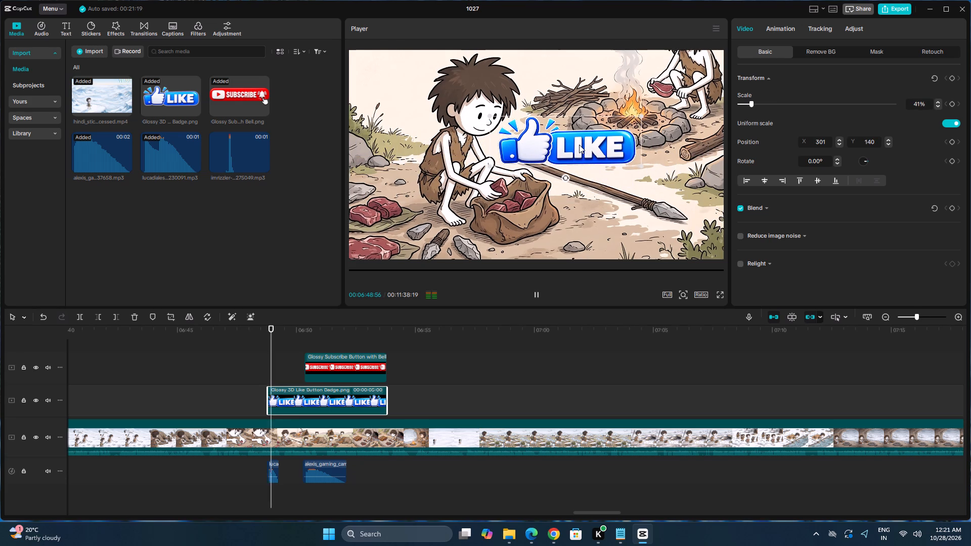
key("space")
key("space")
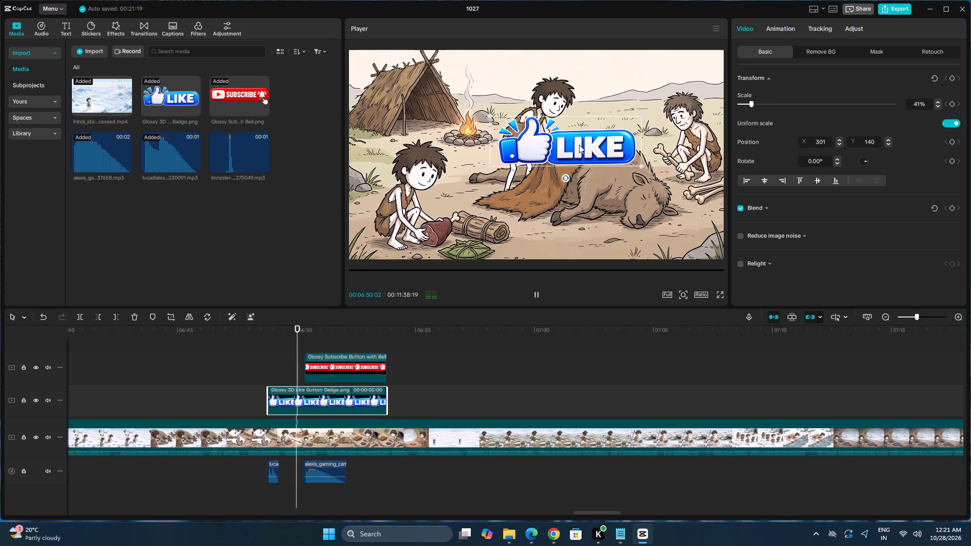
key("space")
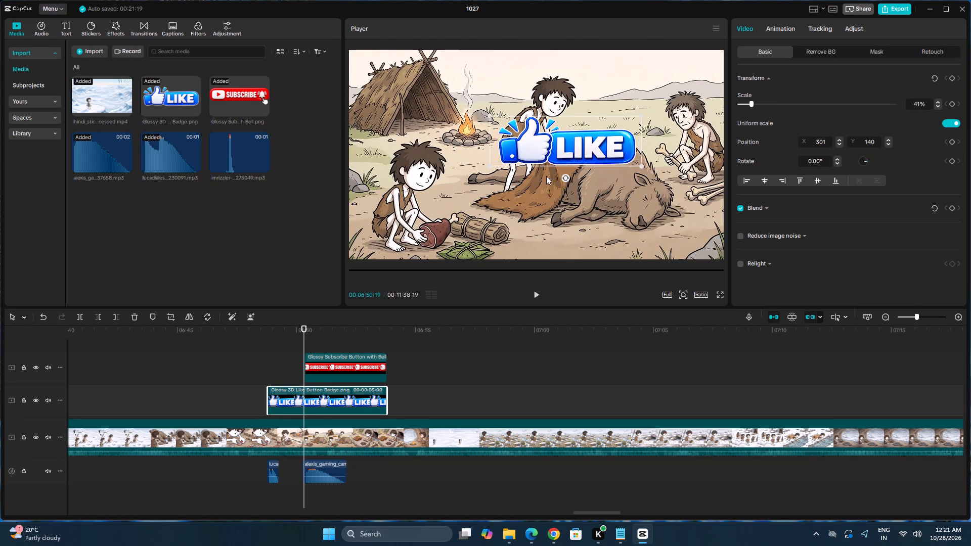
left_click_drag(304, 337, 293, 341)
left_click(323, 404)
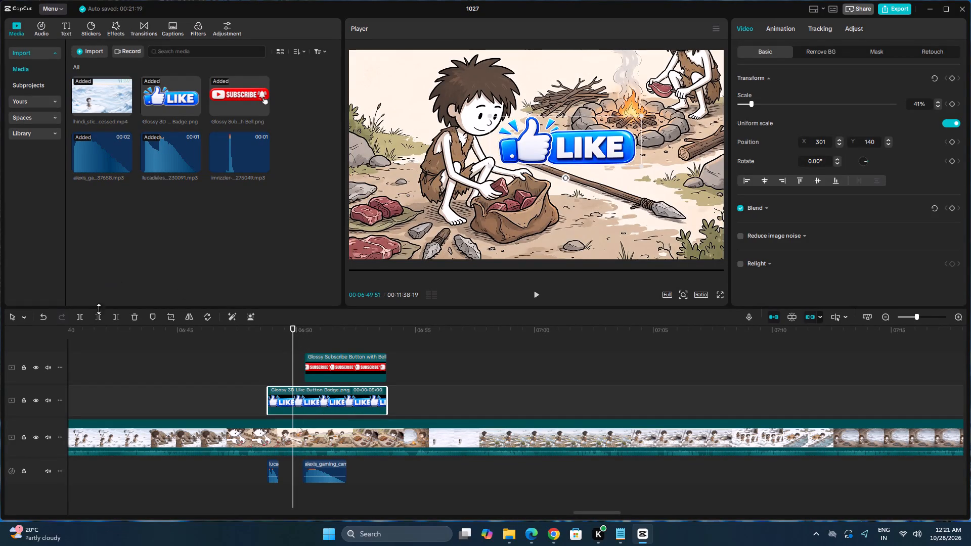
left_click(82, 317)
key("Delete")
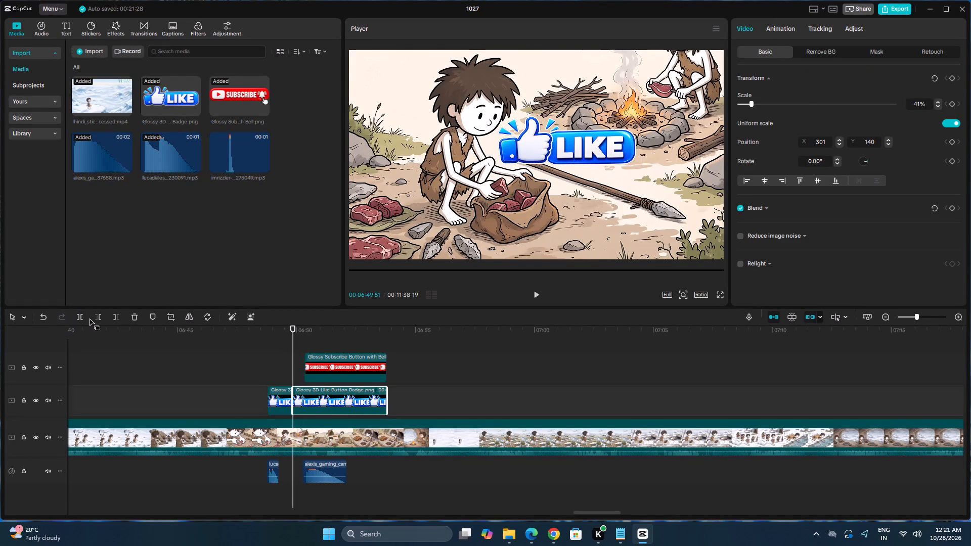
Shift the Subscribe overlay earlier so it starts at 06:49:51, directly where the shortened Like overlay ends.
left_click_drag(326, 359, 321, 360)
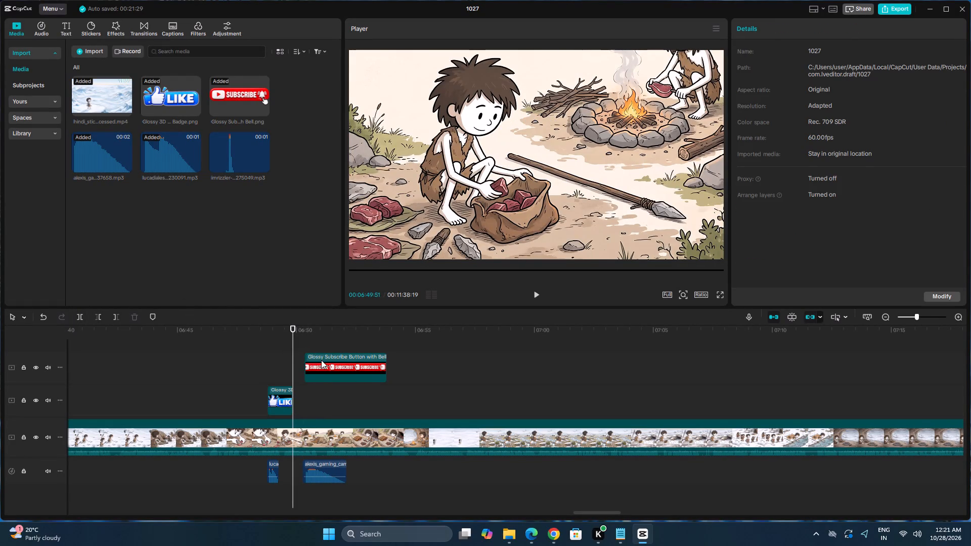
left_click_drag(321, 360, 316, 363)
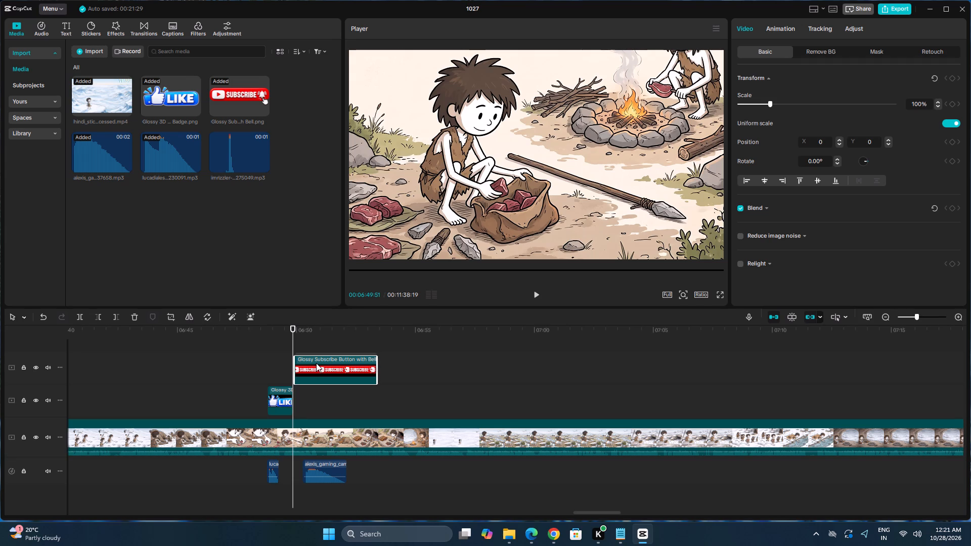
left_click_drag(316, 363, 317, 365)
left_click(928, 315)
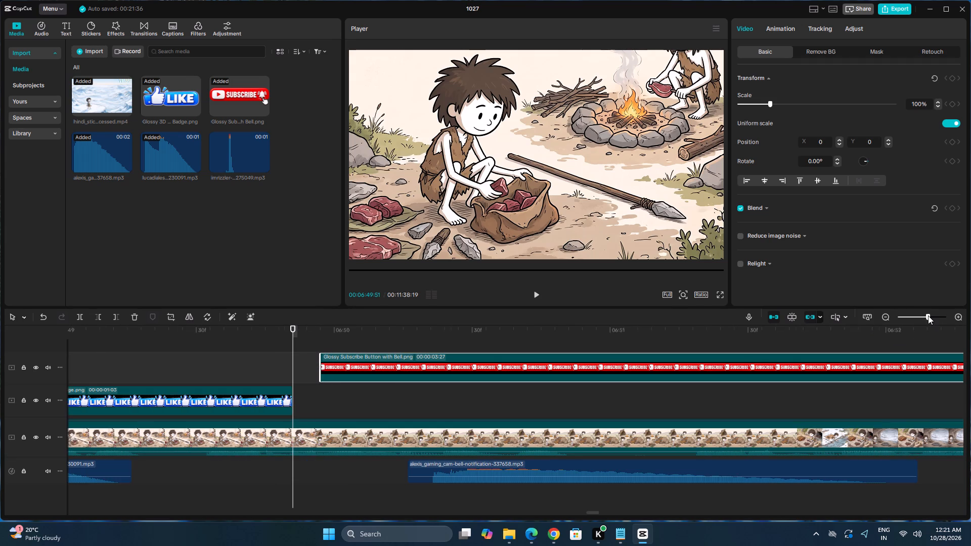
left_click_drag(531, 356, 506, 359)
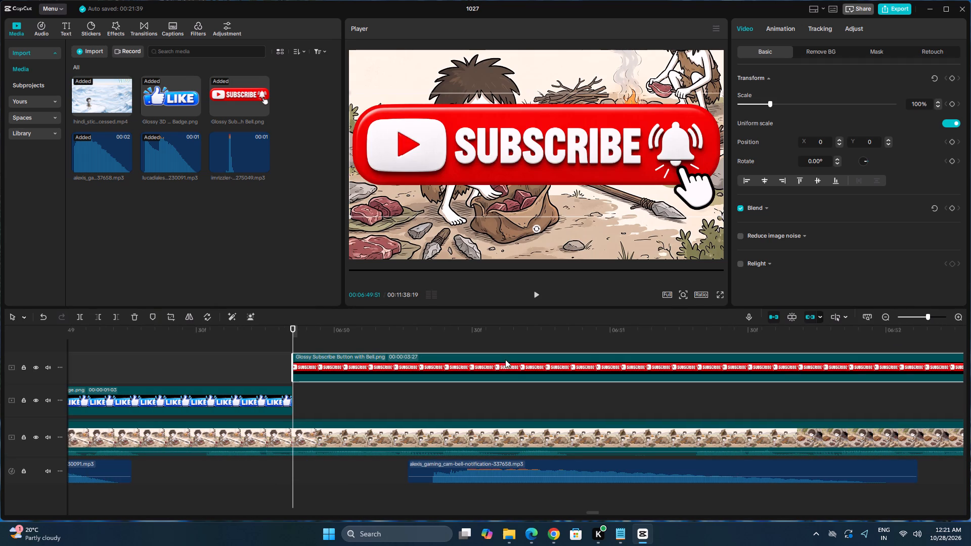
Shift the bell notification sound earlier so it starts just before the Subscribe overlay at 06:49:51.
left_click_drag(543, 461, 413, 457)
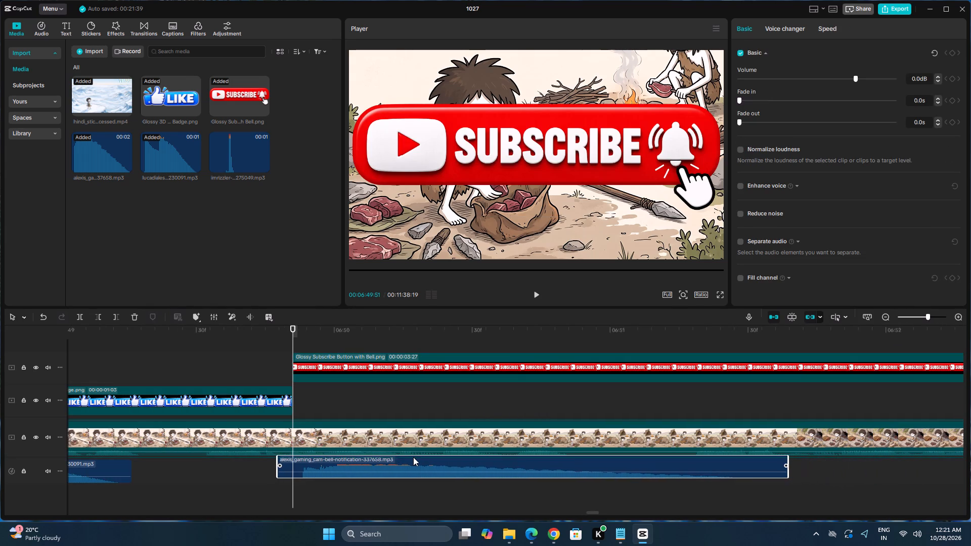
left_click_drag(413, 457, 406, 461)
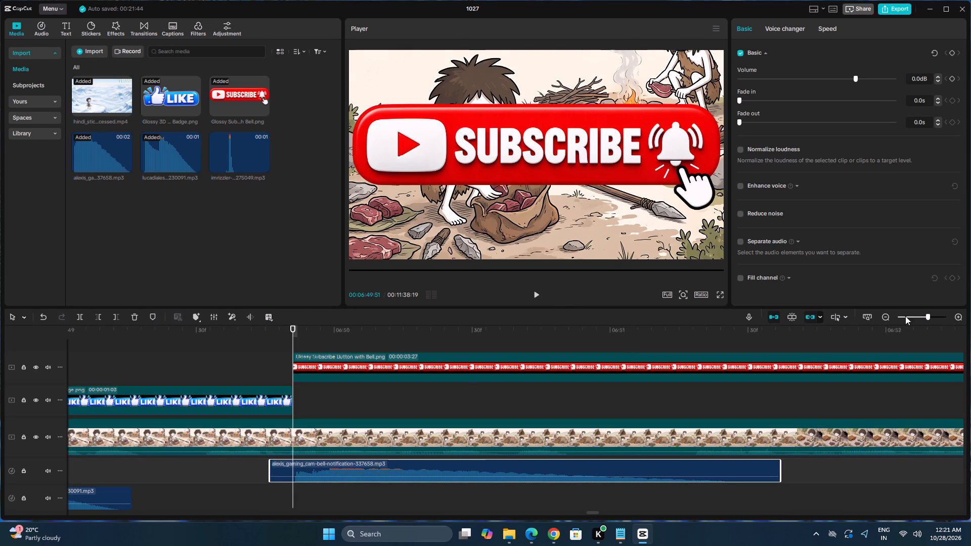
Play into the Subscribe overlay near 06:50, then scale it to 48% and place it at about X 91, Y -433.
left_click(921, 316)
key("space")
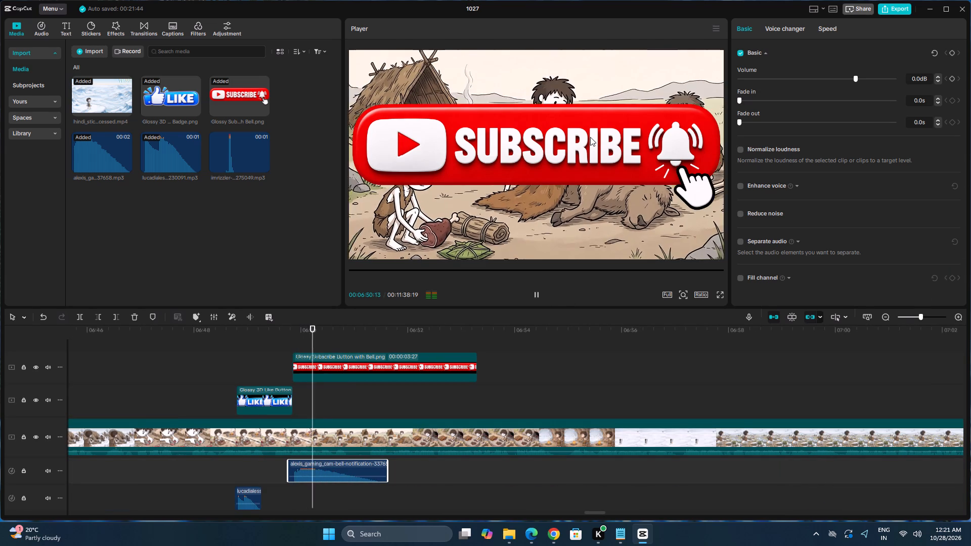
key("space")
left_click(598, 131)
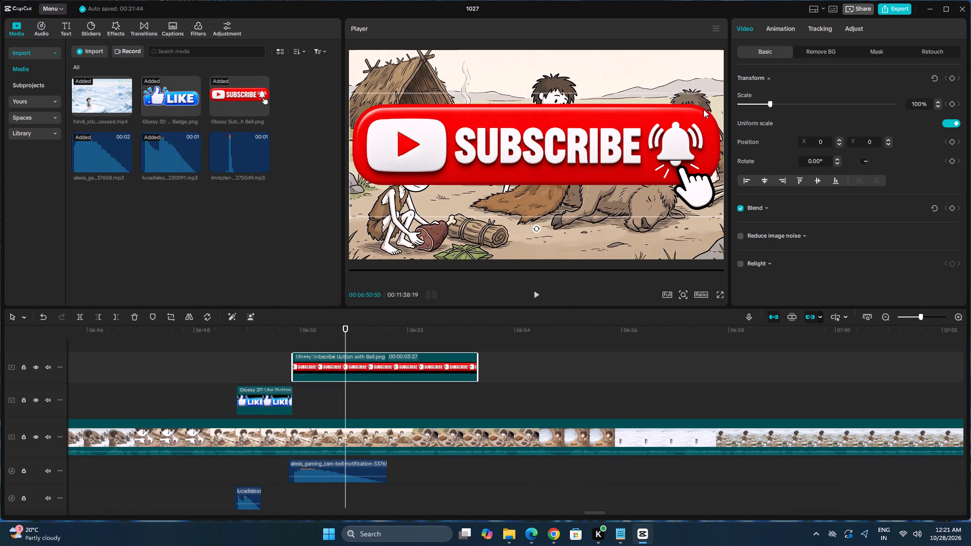
left_click_drag(703, 109, 660, 119)
left_click_drag(682, 103, 572, 162)
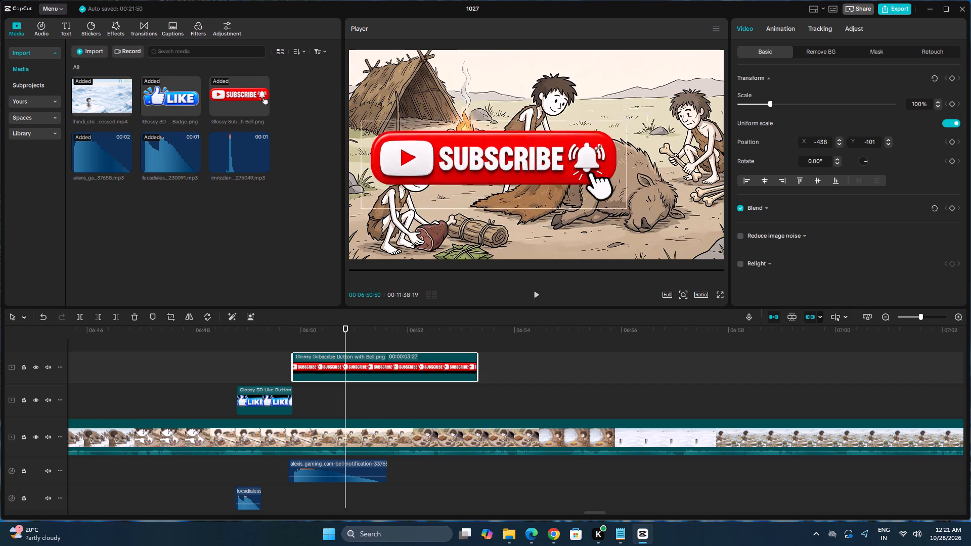
left_click_drag(572, 162, 514, 185)
left_click_drag(505, 167, 553, 198)
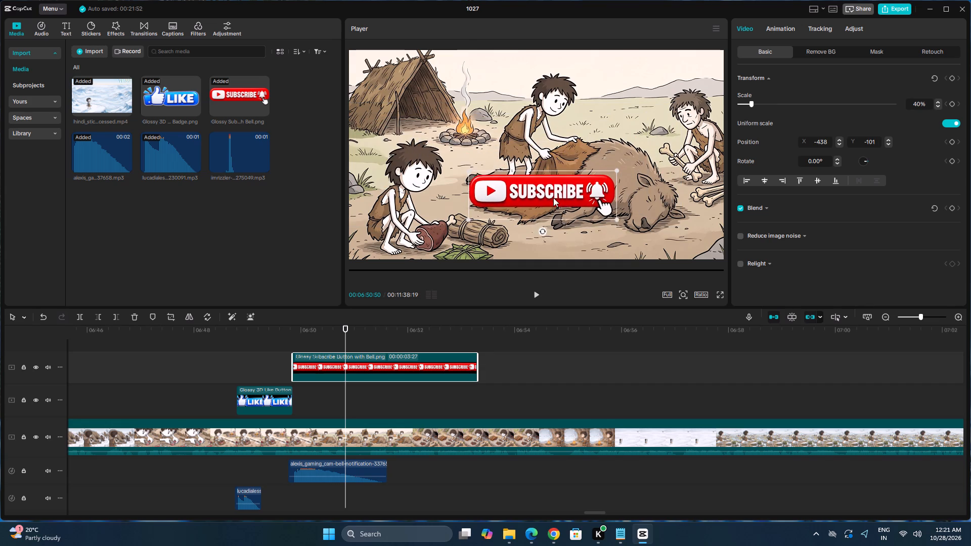
left_click_drag(553, 198, 557, 200)
left_click(557, 200)
left_click_drag(620, 221, 629, 232)
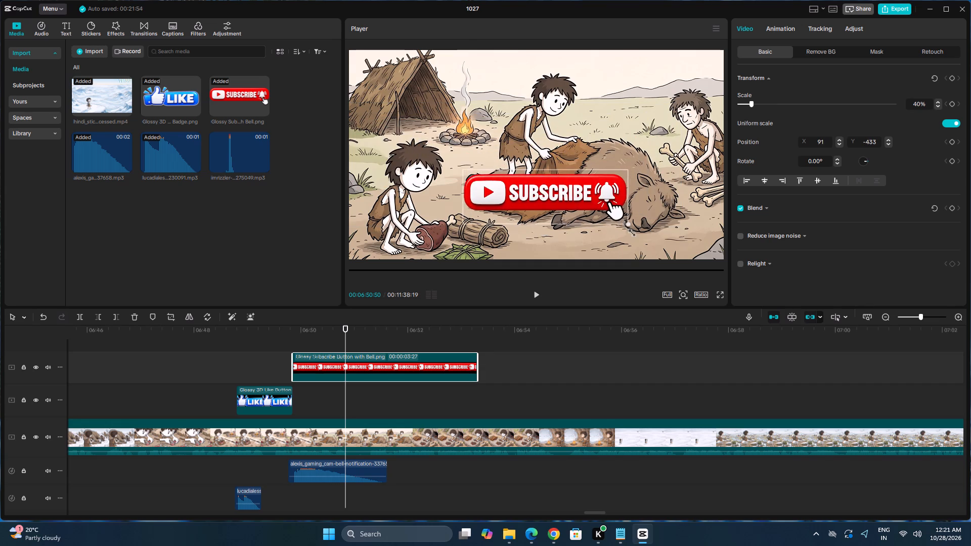
left_click_drag(629, 232, 638, 239)
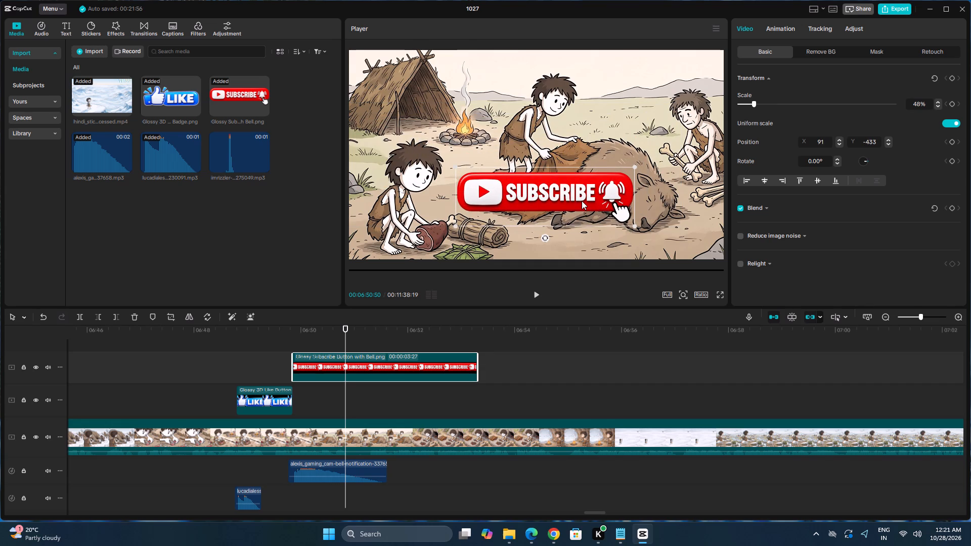
Find the end of the bell sound, split the Subscribe overlay there at 06:51:37 and delete the remainder.
key("space")
key("space")
key("space")
key("space")
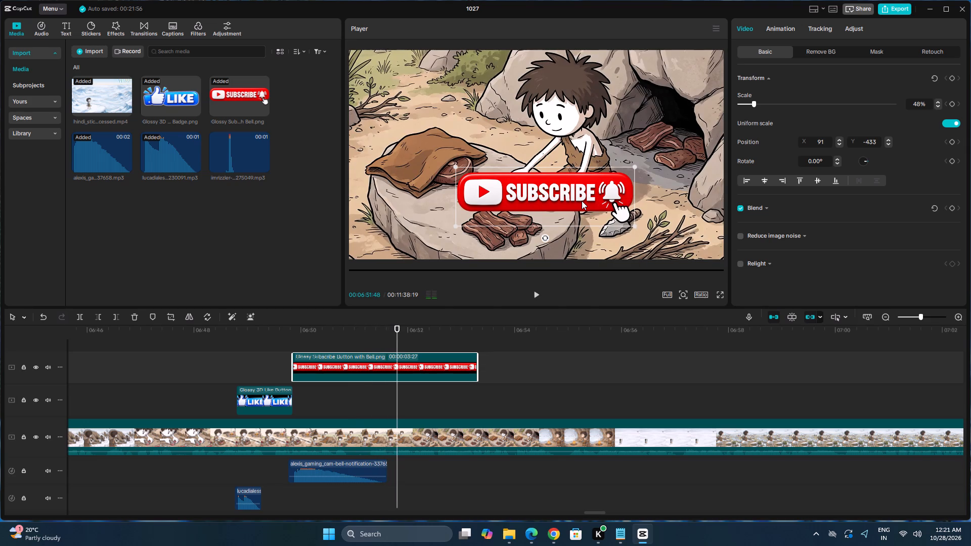
key("Left")
key("Left")
key("Left")
key("Left")
key("Left")
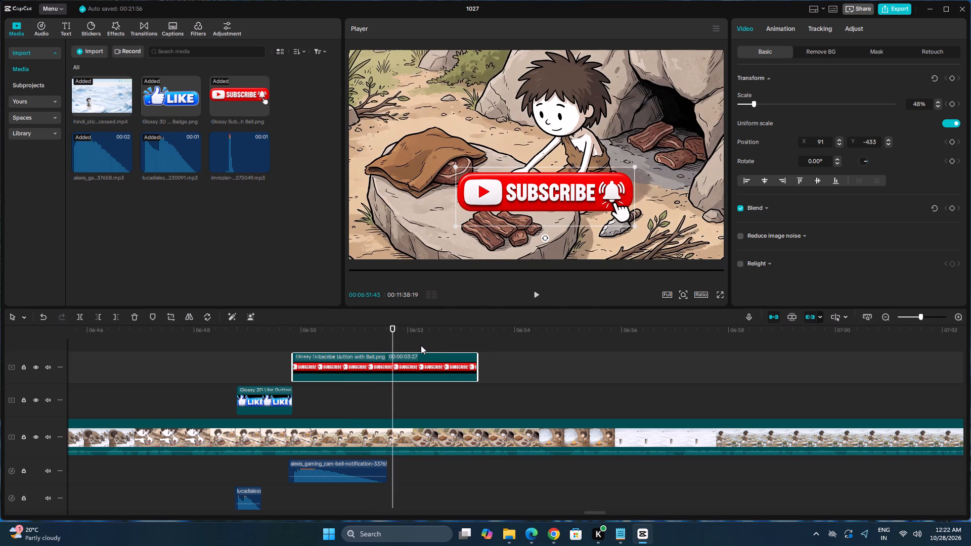
key("Left")
key("Left")
key("Left")
key("Left")
key("Left")
key("Left")
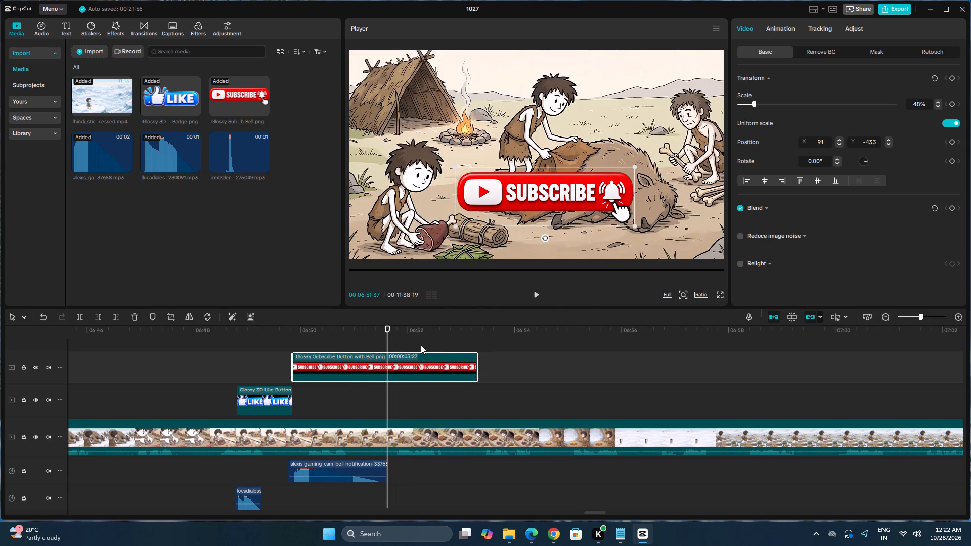
key("Right")
key("Left")
left_click(431, 365)
left_click(81, 318)
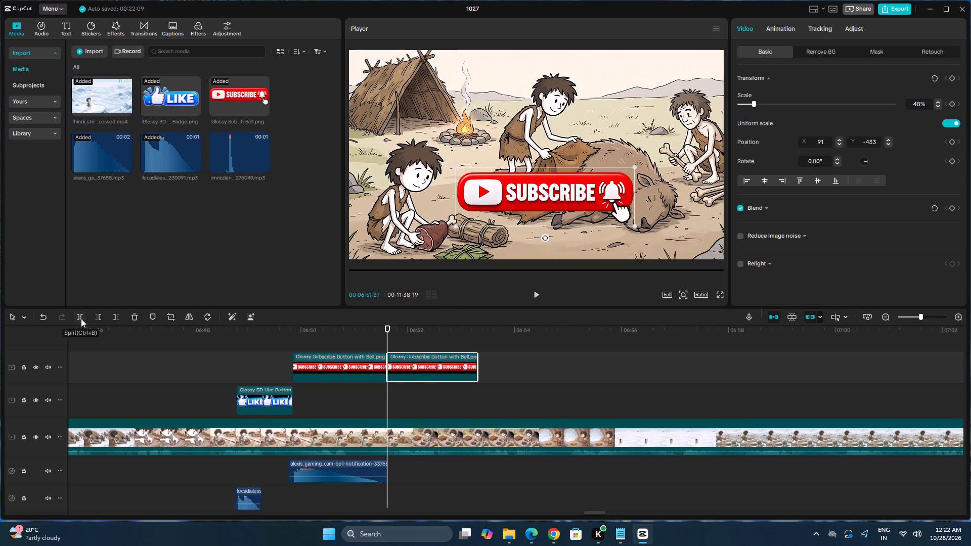
key("Delete")
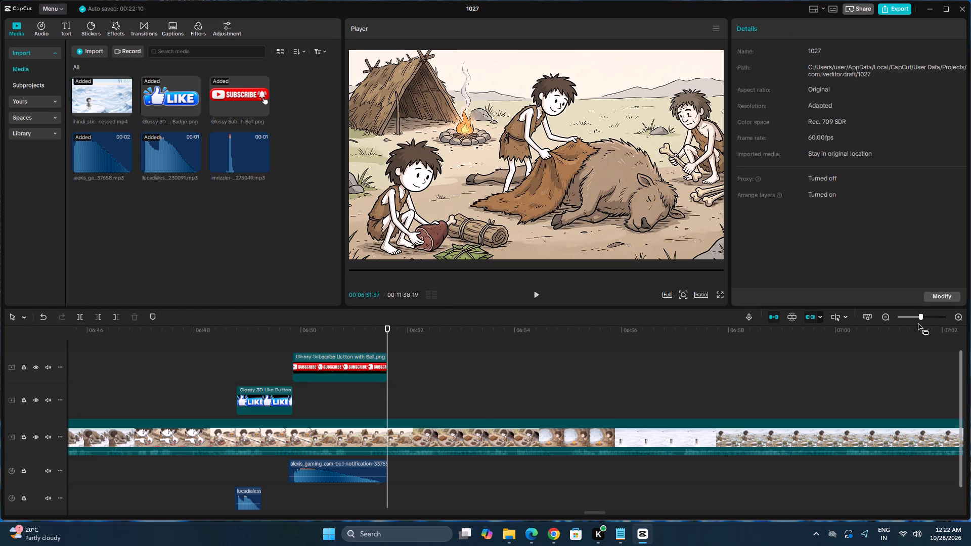
Go back to the Like and Subscribe overlays around 02:50 and play the Like overlay's start to check its timing.
left_click(914, 320)
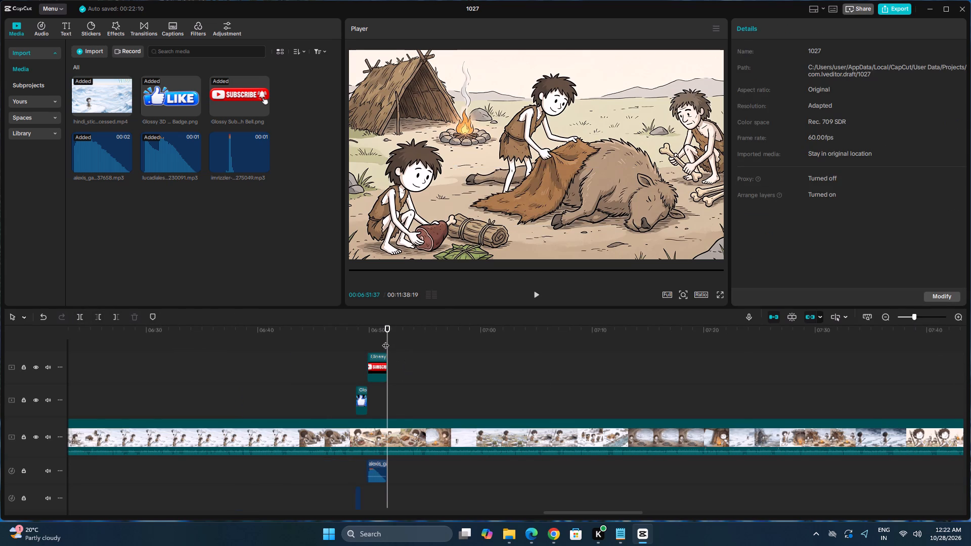
left_click_drag(387, 340, 18, 361)
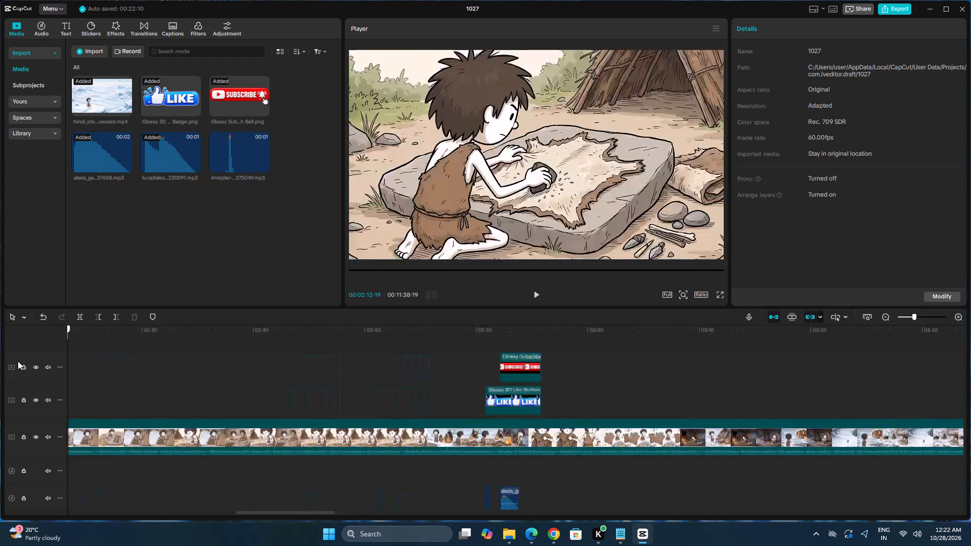
left_click_drag(18, 361, 427, 374)
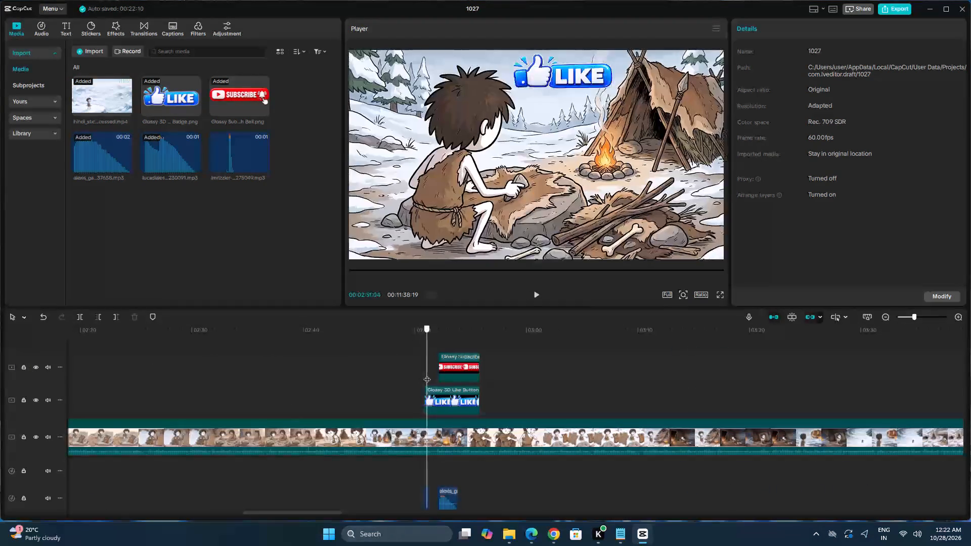
left_click_drag(427, 374, 415, 374)
left_click(922, 313)
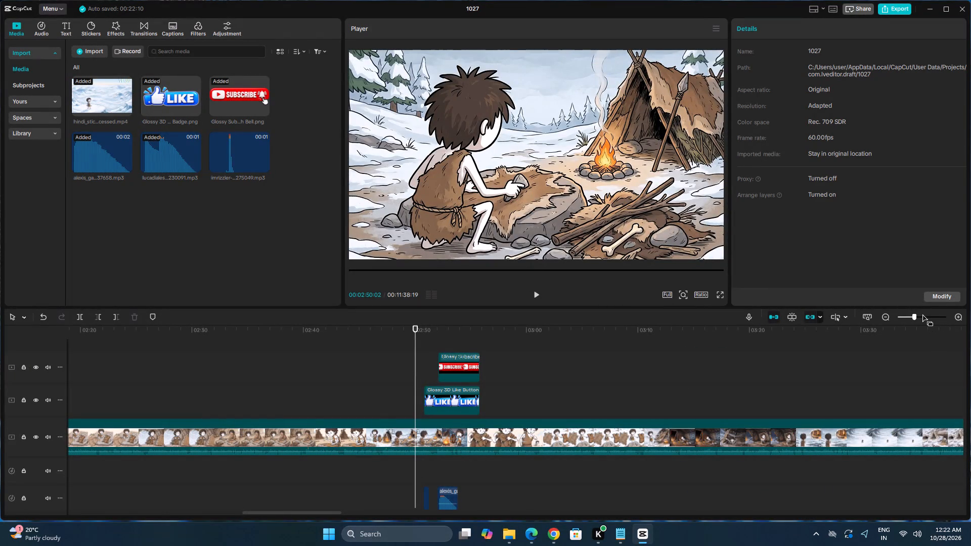
left_click(924, 317)
key("space")
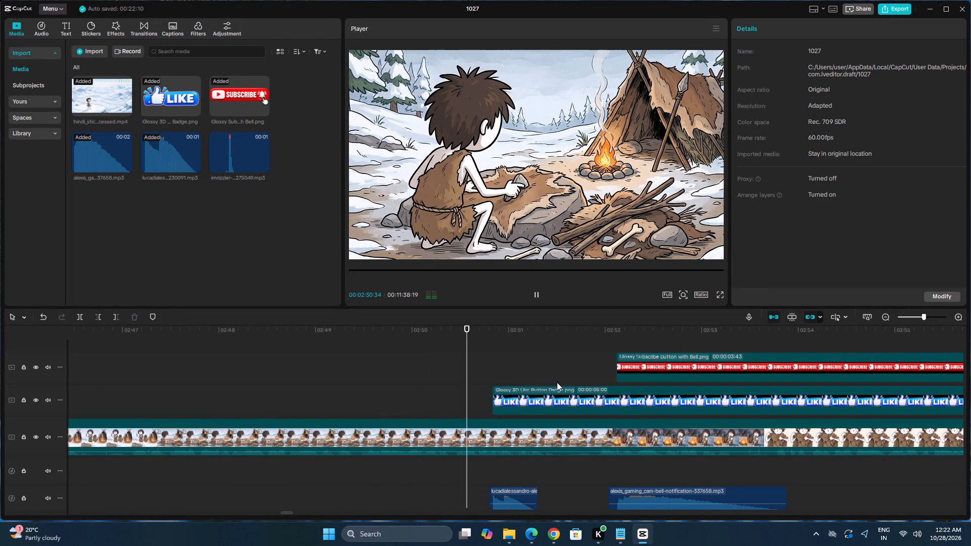
key("space")
key("space")
key("space")
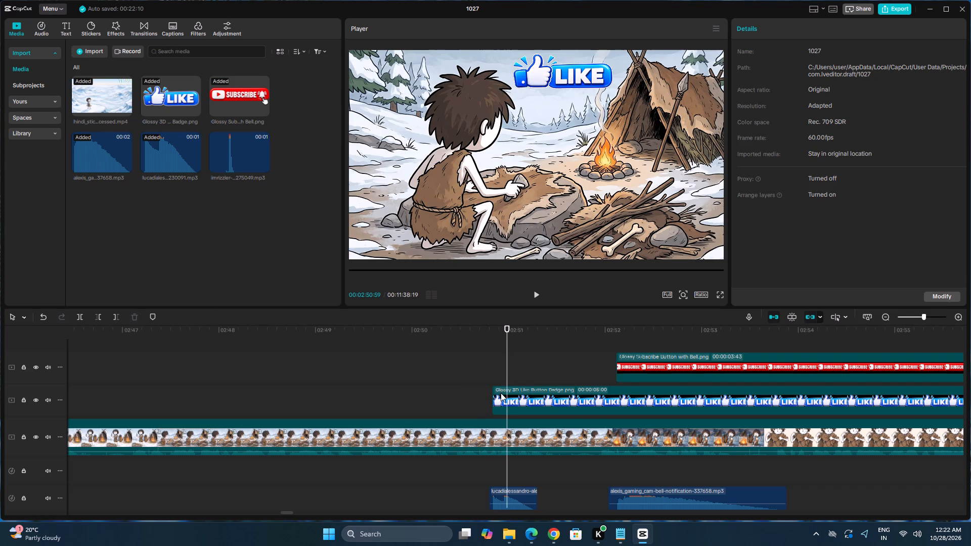
Play from the Like overlay's start at 02:50:50, then scale it to 47% and place it at about X 630, Y 531.
left_click(512, 394)
left_click(516, 393)
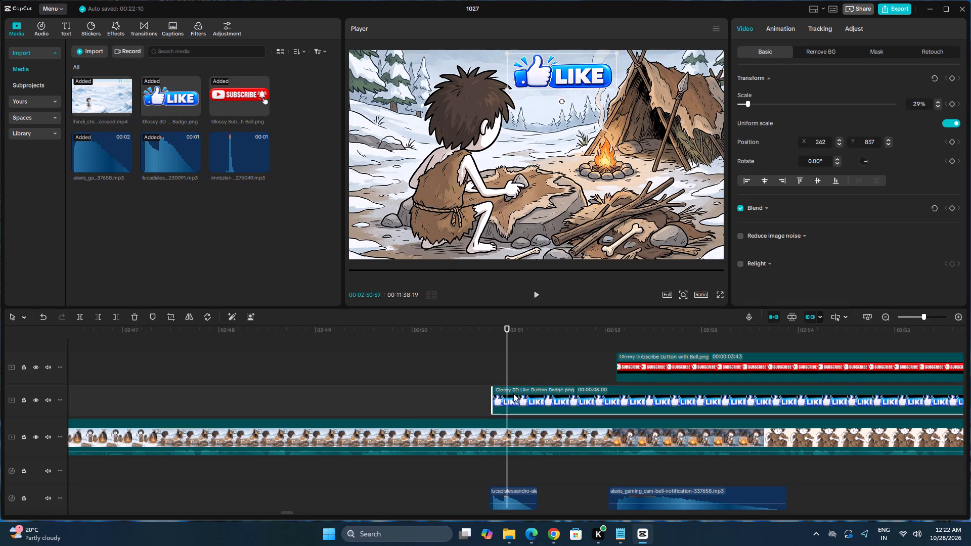
left_click_drag(507, 374, 492, 377)
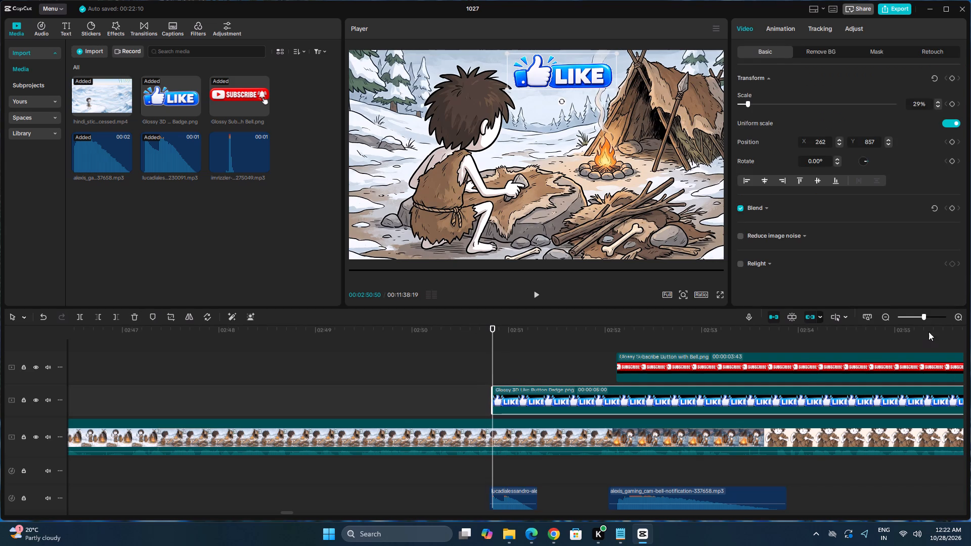
left_click(935, 315)
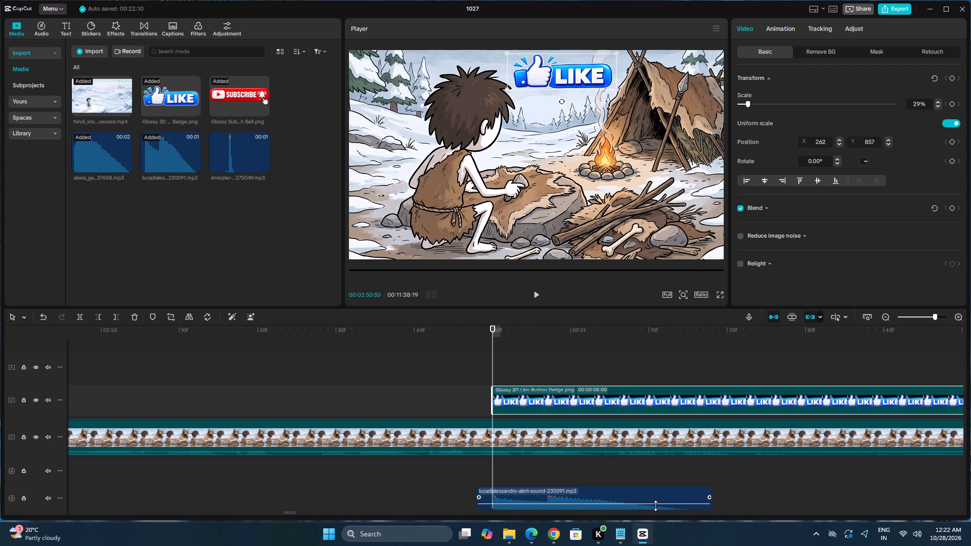
left_click(622, 498)
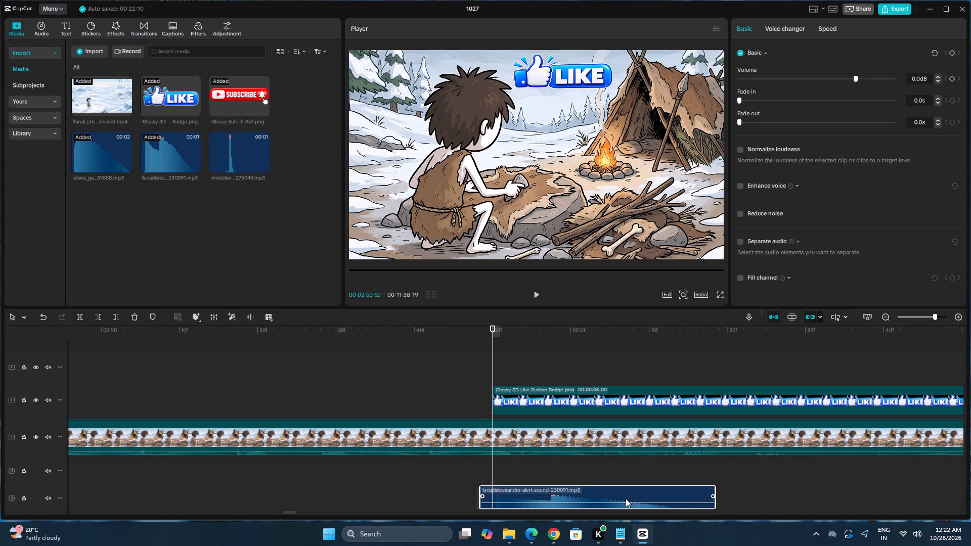
key("space")
key("space")
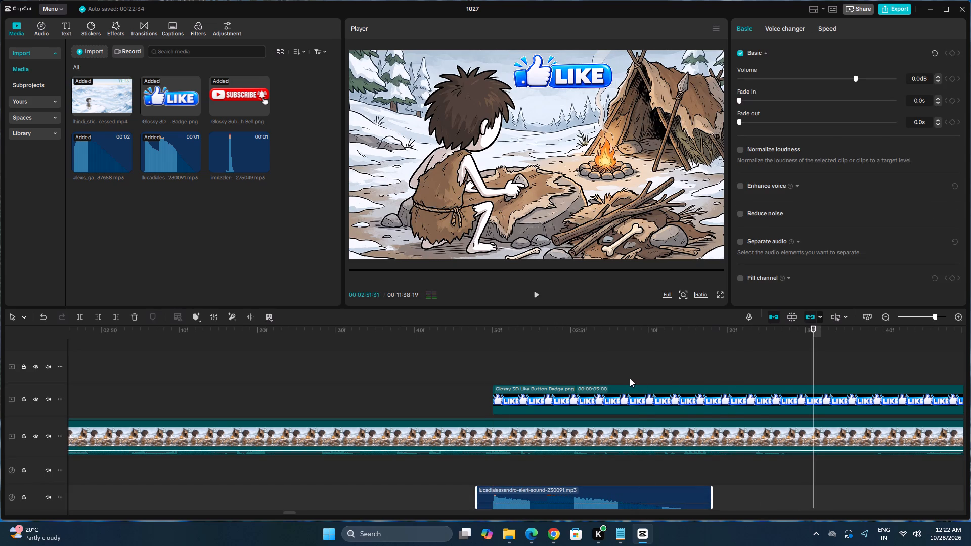
left_click(581, 72)
left_click_drag(618, 90, 639, 108)
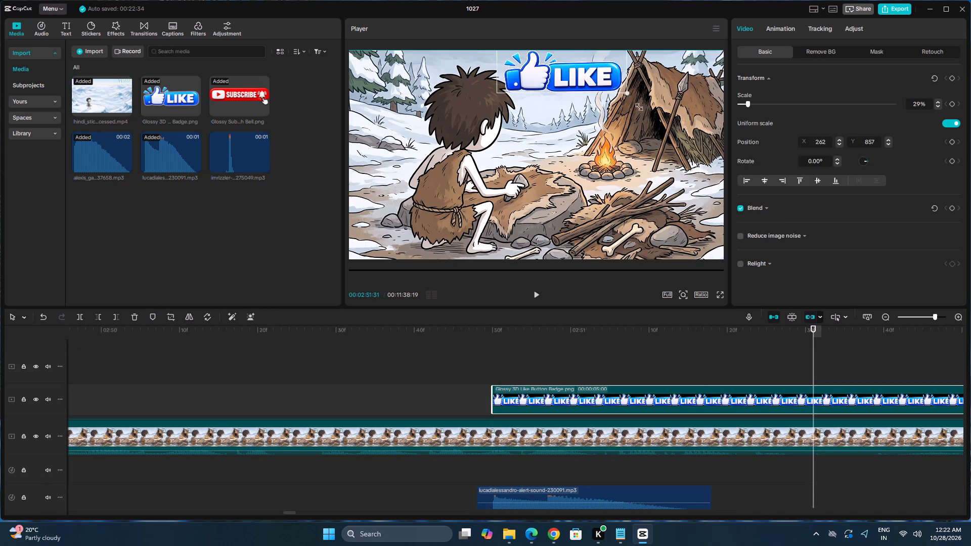
left_click_drag(639, 108, 664, 125)
left_click_drag(590, 82, 626, 114)
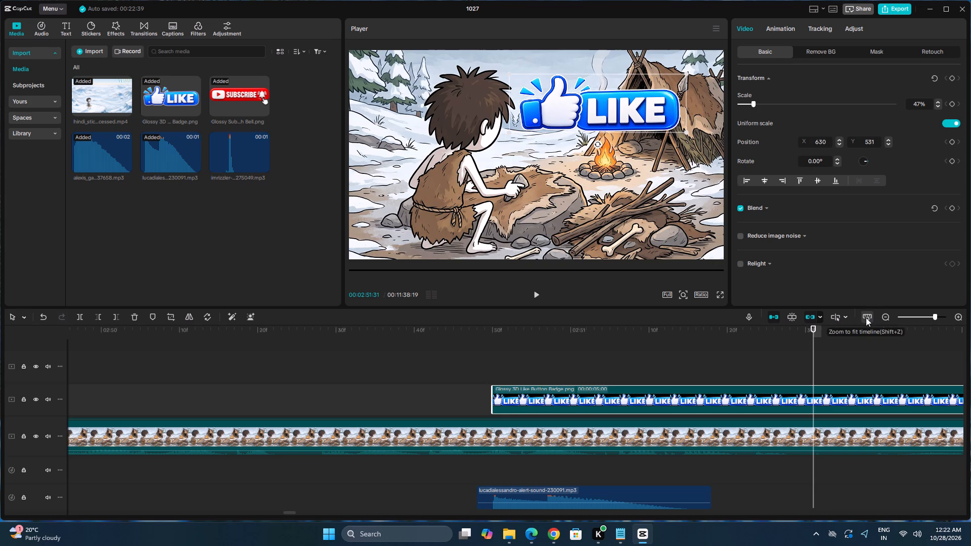
Play on to 02:51:46, split the Like overlay there and delete the remainder.
left_click(927, 314)
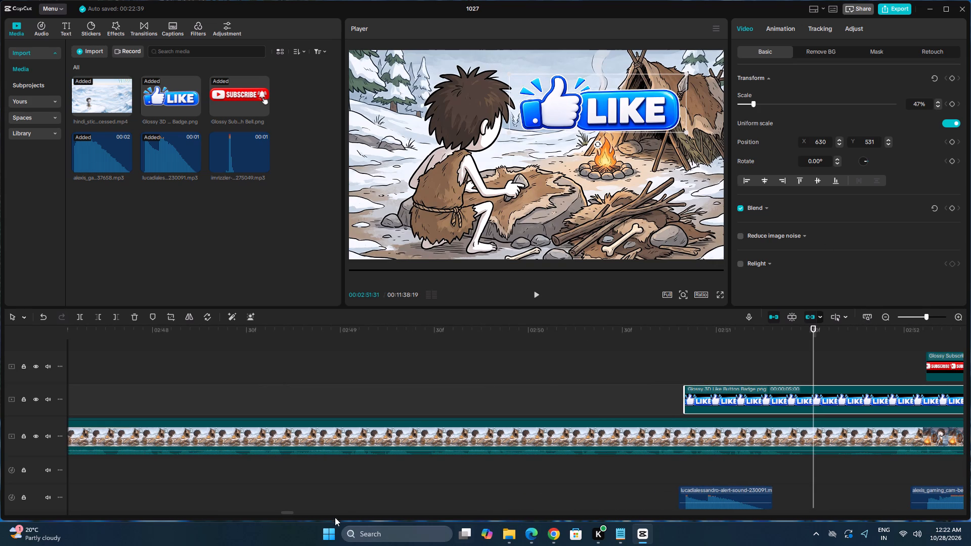
left_click_drag(287, 514, 291, 517)
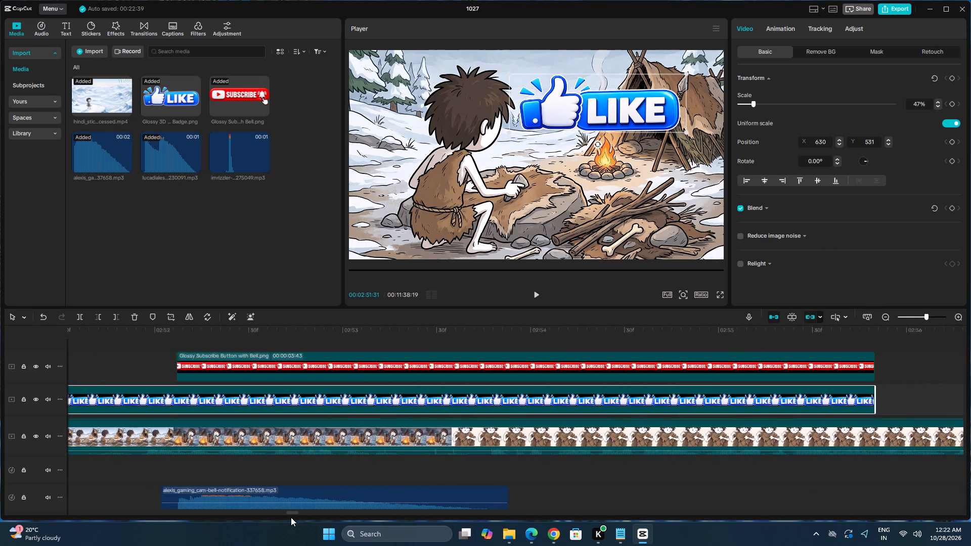
left_click_drag(291, 517, 289, 519)
key("space")
key("space")
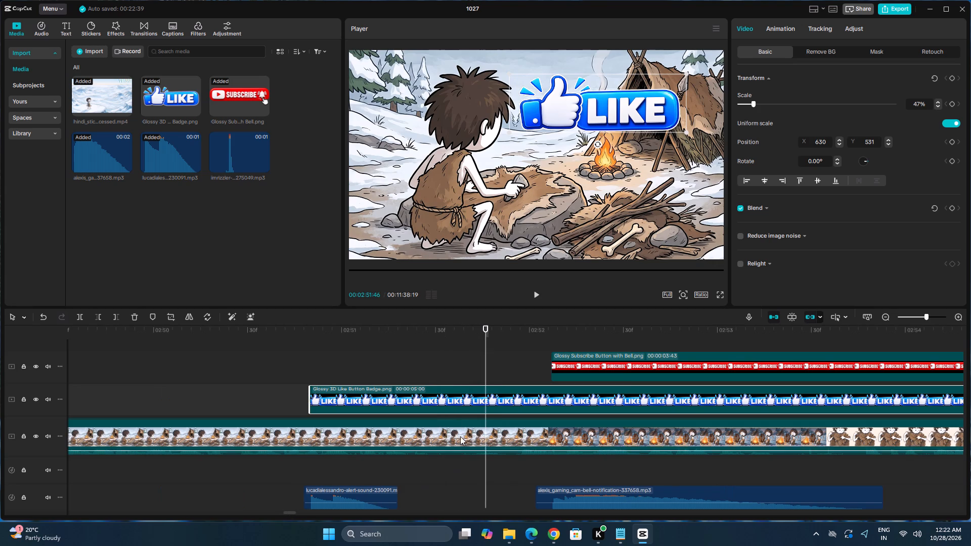
left_click(503, 400)
left_click(80, 314)
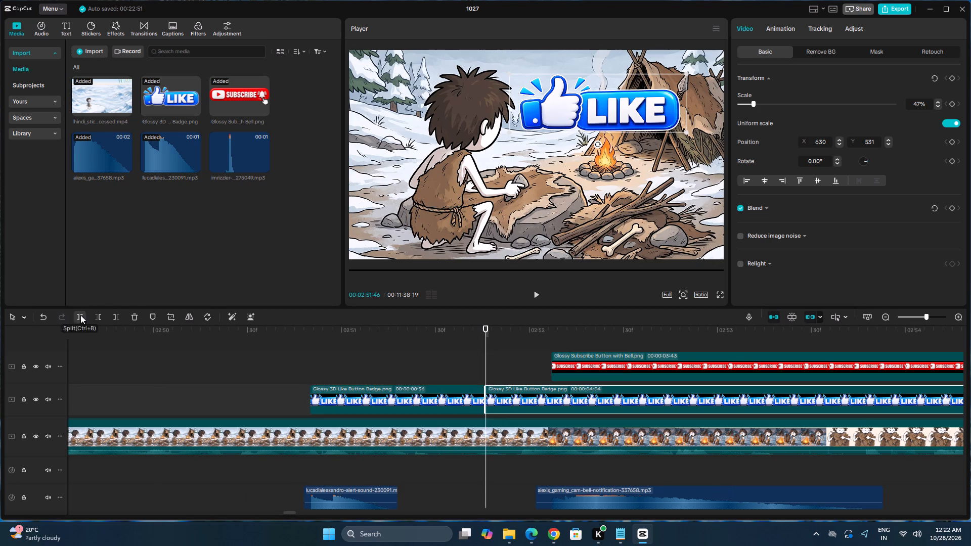
key("Delete")
Move the Subscribe overlay to start at 02:51:46 and shift the bell notification sound to begin just before it.
left_click_drag(617, 360, 557, 367)
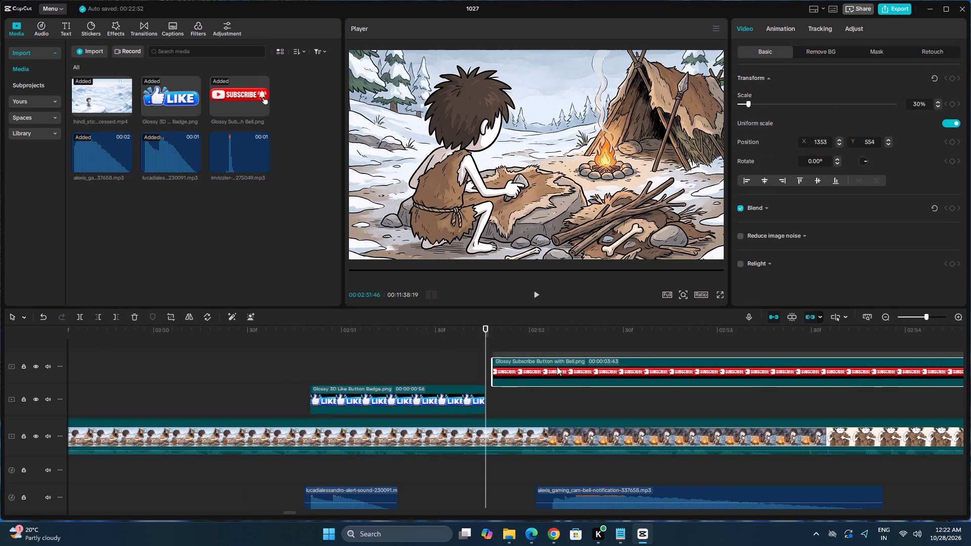
left_click_drag(557, 367, 553, 366)
left_click_drag(592, 490, 526, 488)
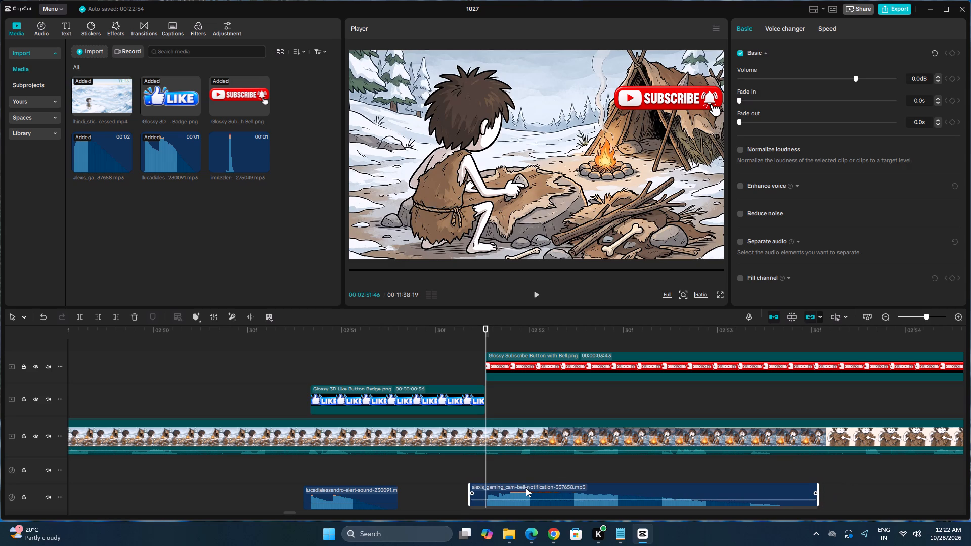
left_click_drag(526, 488, 527, 488)
Play into the Subscribe overlay near 02:52, then scale it to 39% and place it at about X 1135, Y 653.
key("space")
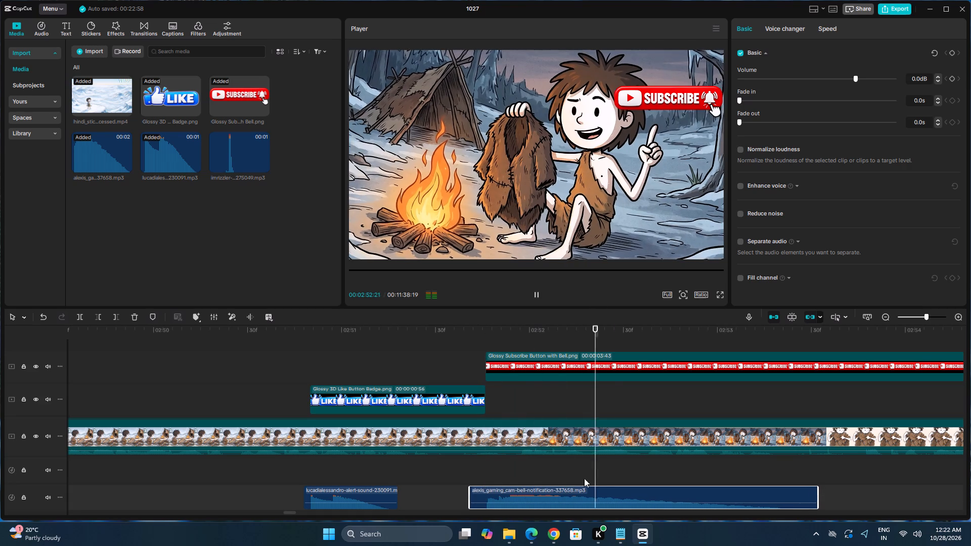
key("space")
left_click(652, 98)
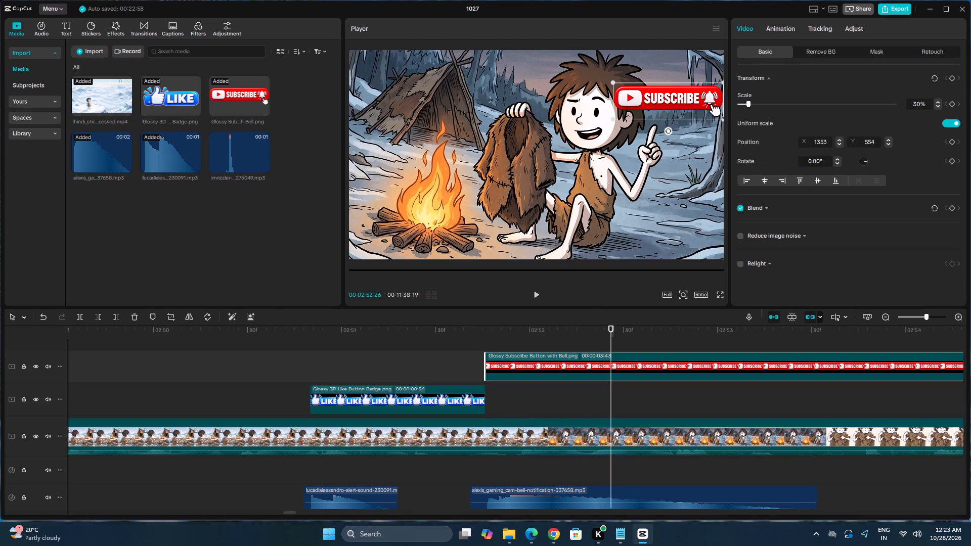
left_click_drag(724, 120, 728, 125)
left_click_drag(722, 119, 743, 139)
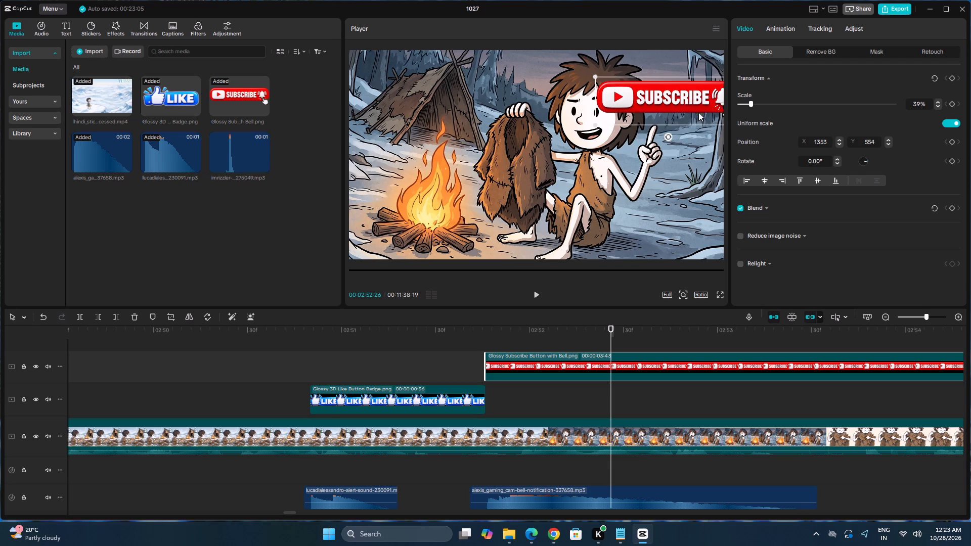
left_click_drag(691, 107, 670, 97)
Find the campfire scene's last frame at 02:53:29, split the bell sound and Subscribe overlay there, and delete both remainders.
key("space")
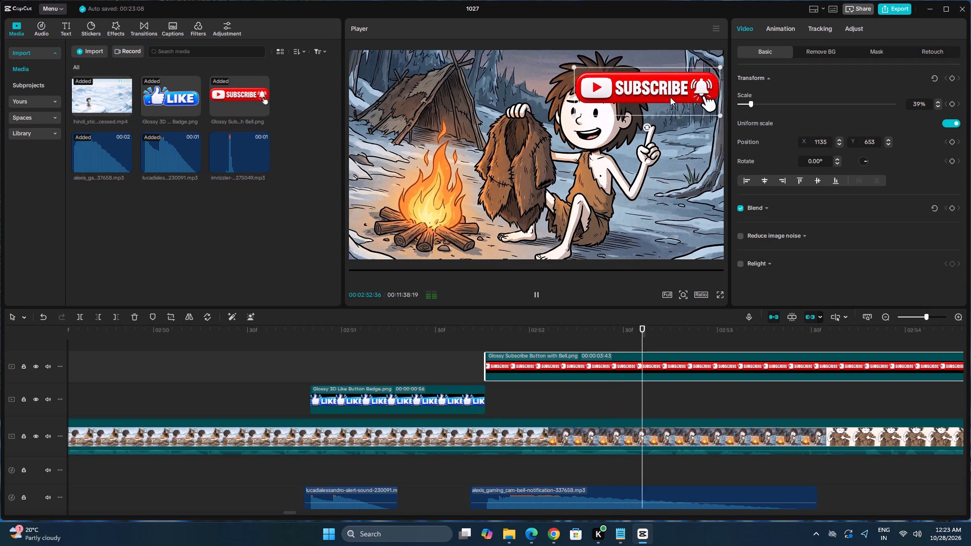
key("space")
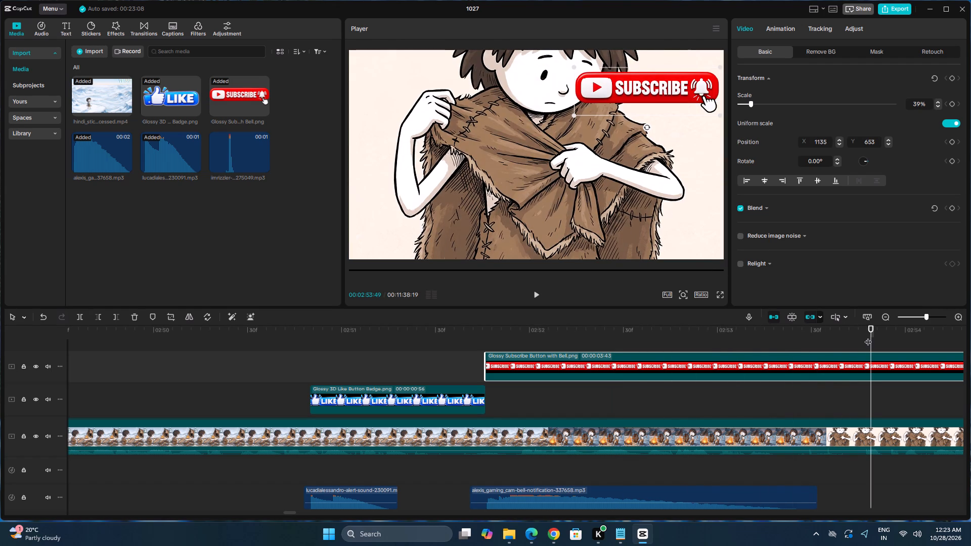
left_click_drag(873, 334, 818, 346)
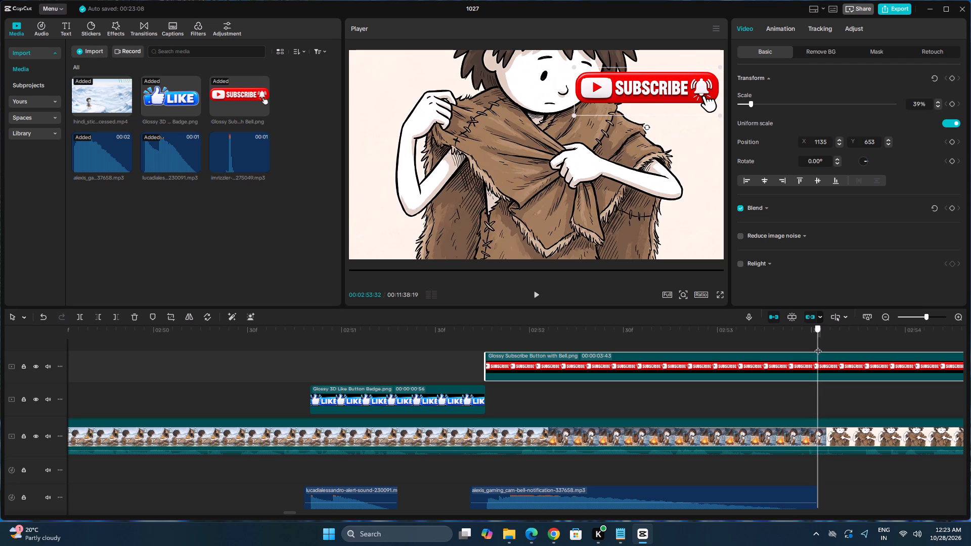
left_click_drag(818, 346, 806, 351)
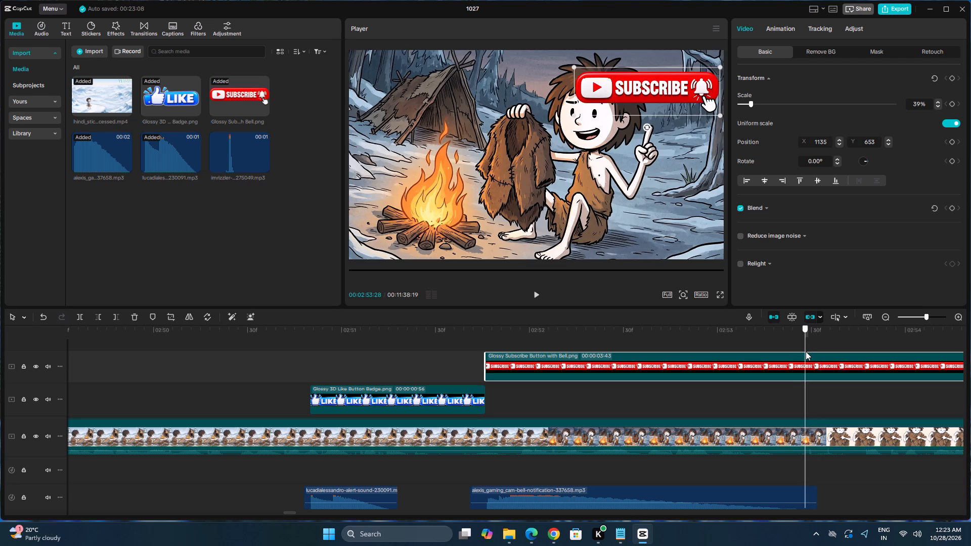
left_click_drag(806, 351, 810, 351)
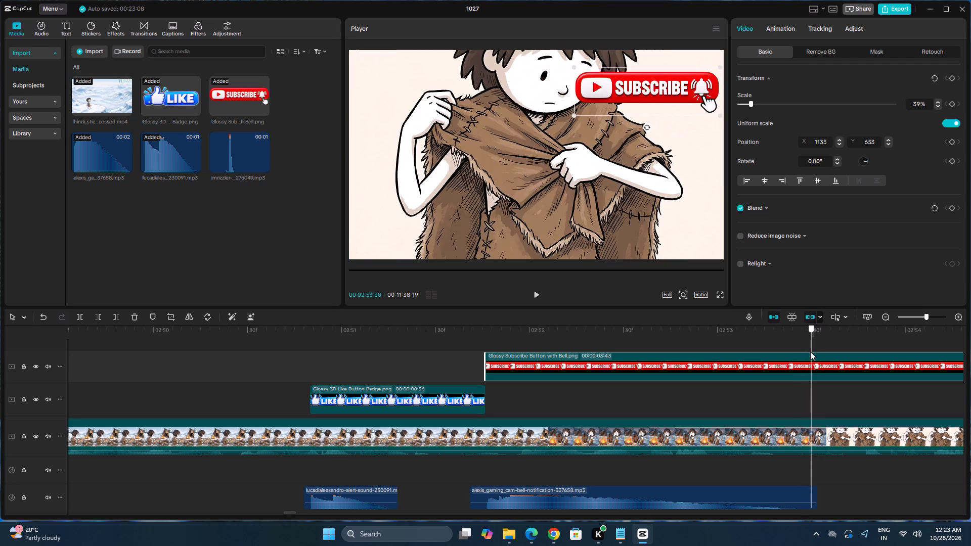
left_click_drag(810, 351, 809, 351)
key("Left")
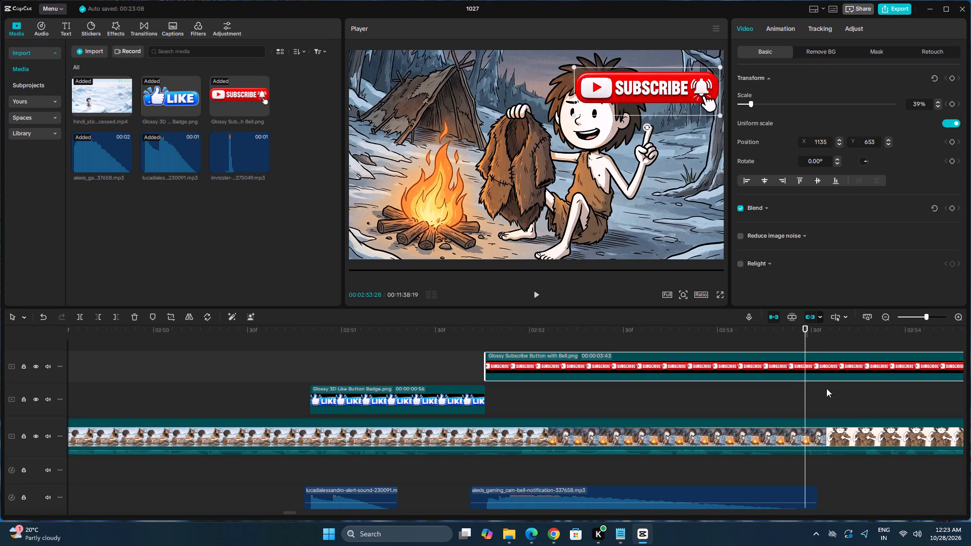
key("Right")
key("Right")
key("Left")
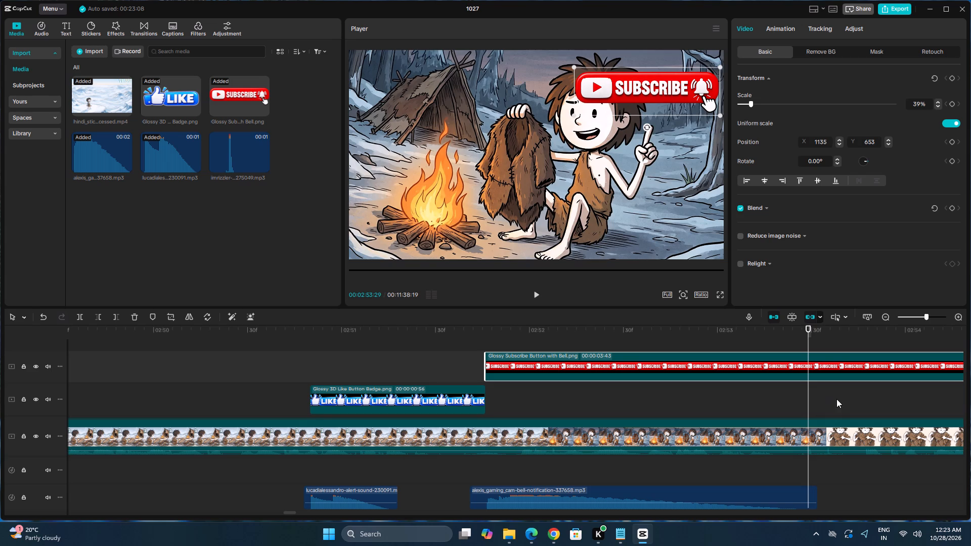
left_click(802, 494)
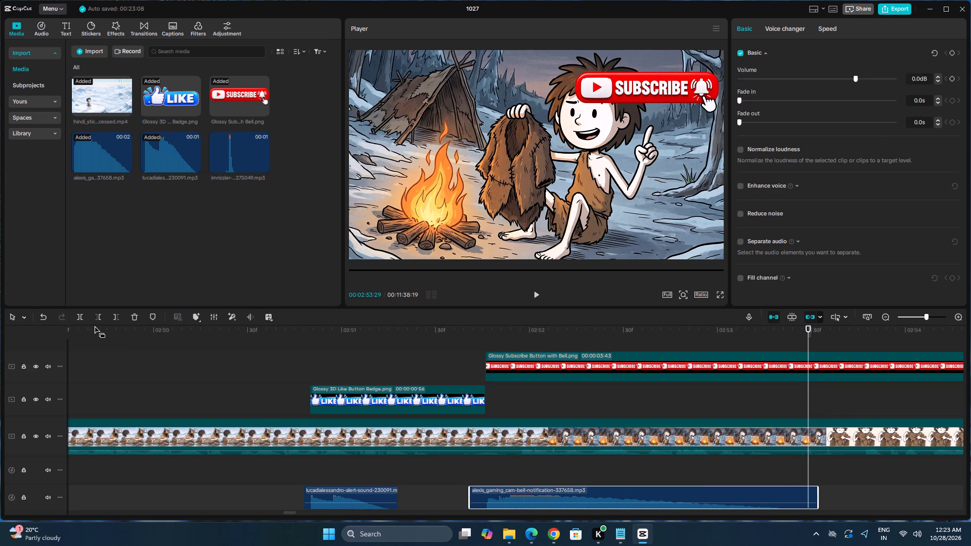
left_click(76, 318)
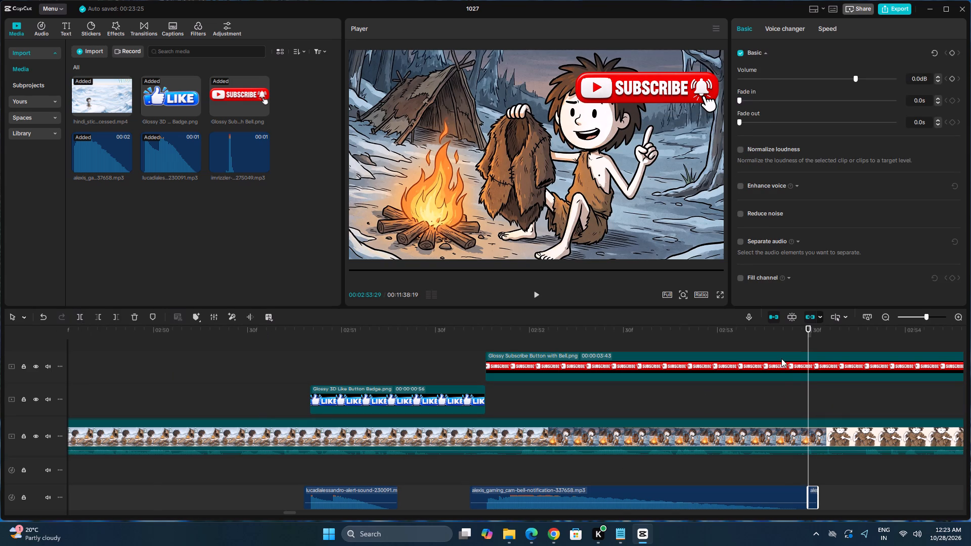
left_click(781, 358)
left_click(76, 318)
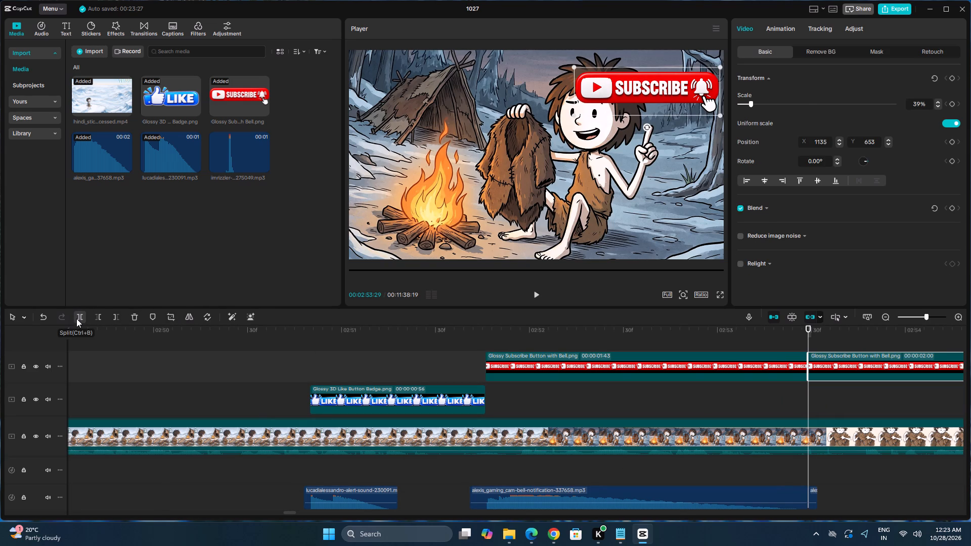
key("Delete")
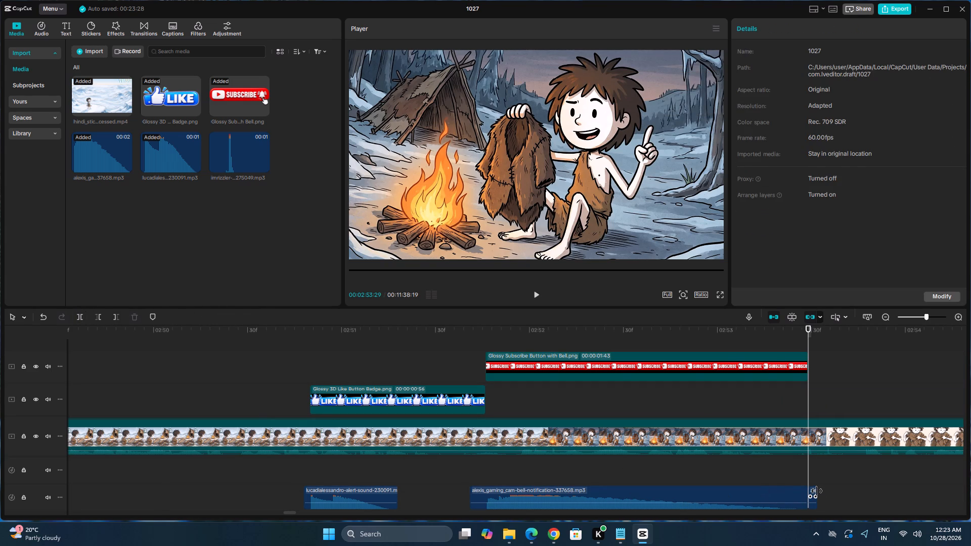
left_click(816, 491)
key("Delete")
Extend the Subscribe overlay's end by one frame to 02:53:30, at the cut to the next scene.
key("Left")
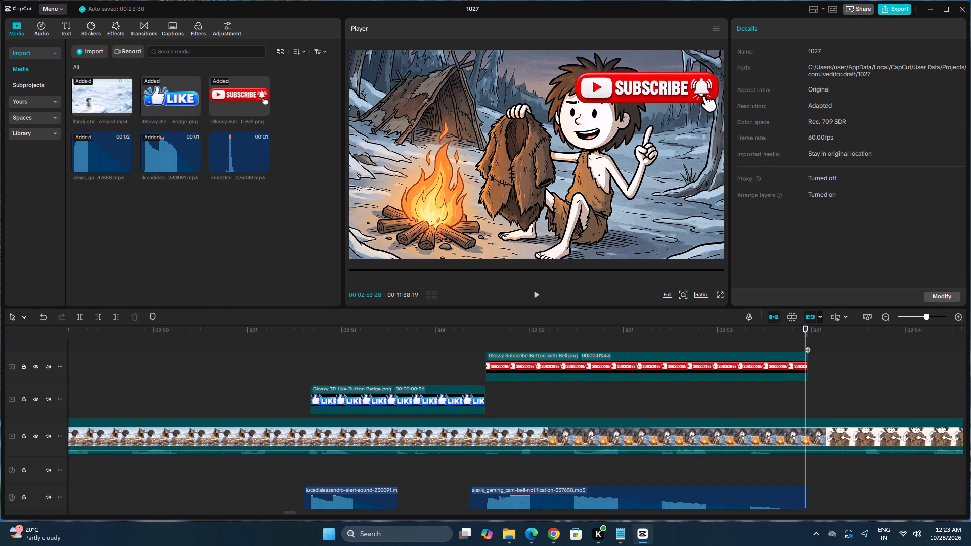
key("Right")
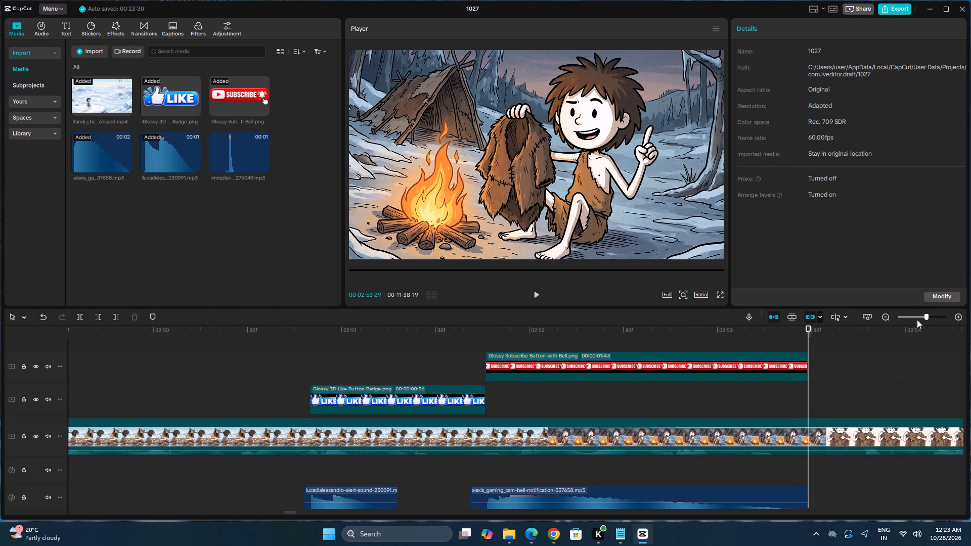
left_click(931, 317)
left_click(936, 318)
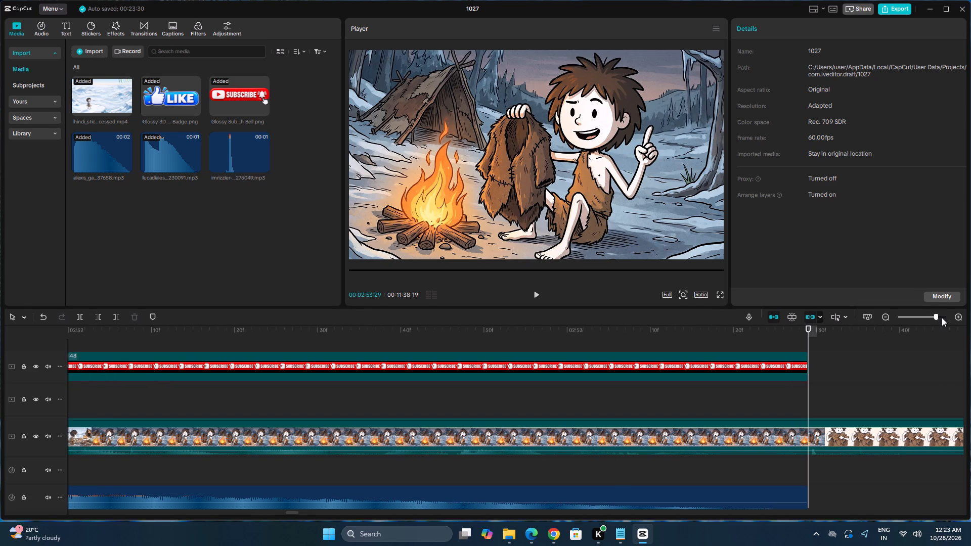
left_click(942, 317)
key("Right")
key("Left")
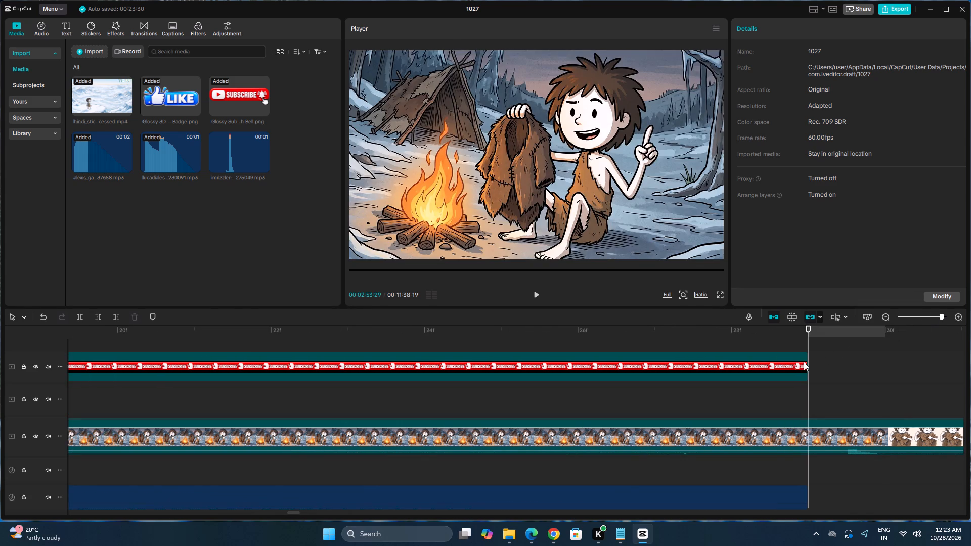
left_click(798, 366)
left_click(809, 366)
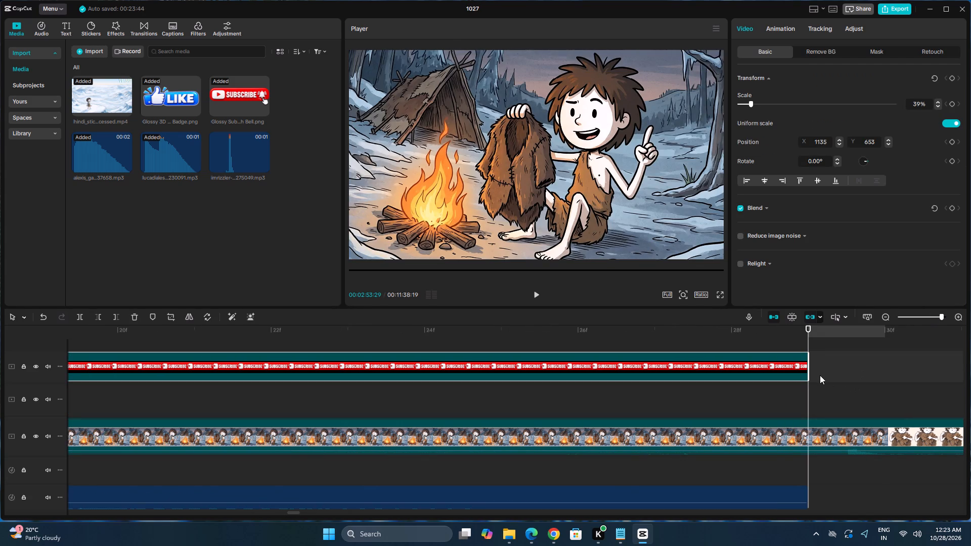
left_click_drag(810, 367, 835, 368)
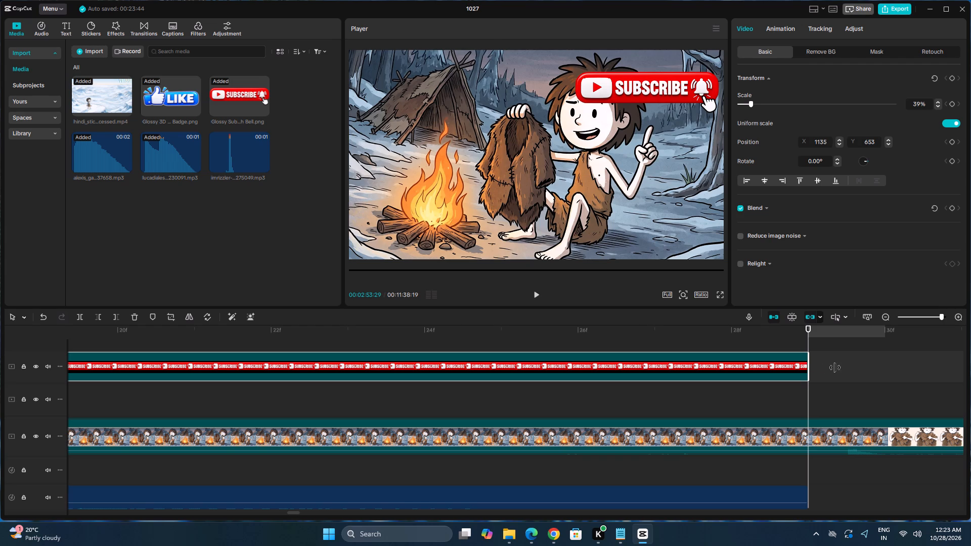
left_click_drag(835, 368, 856, 368)
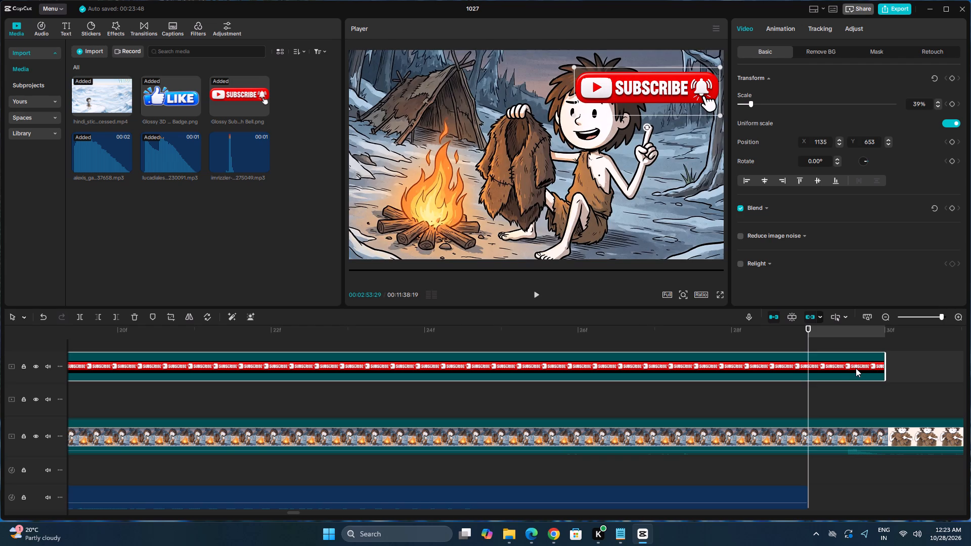
Extend the bell notification sound's end to 02:53:30, level with the end of the Subscribe overlay.
key("space")
key("space")
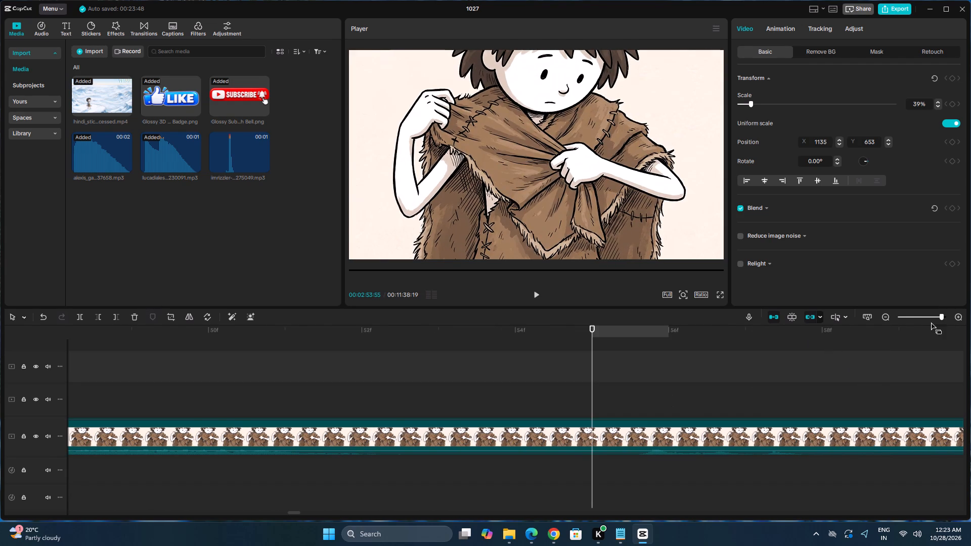
left_click(933, 318)
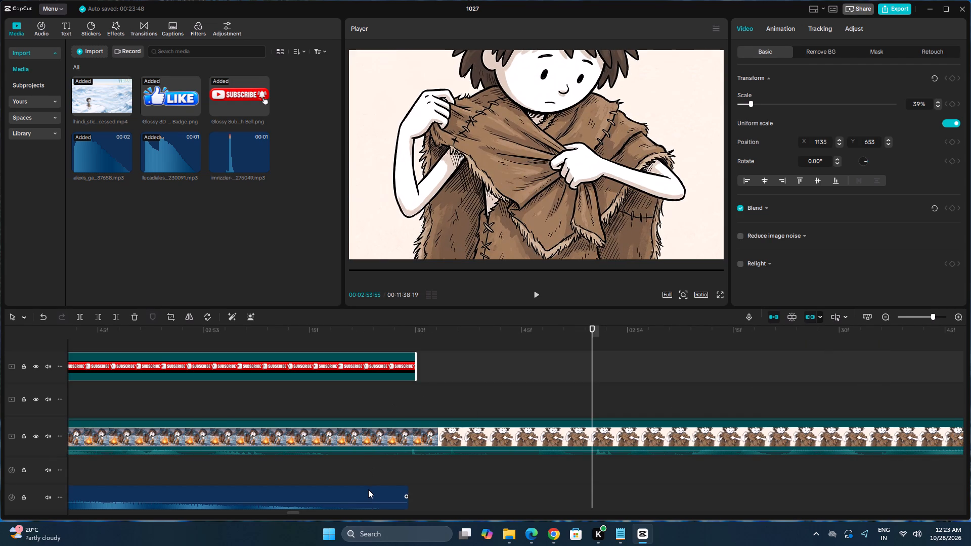
left_click(368, 489)
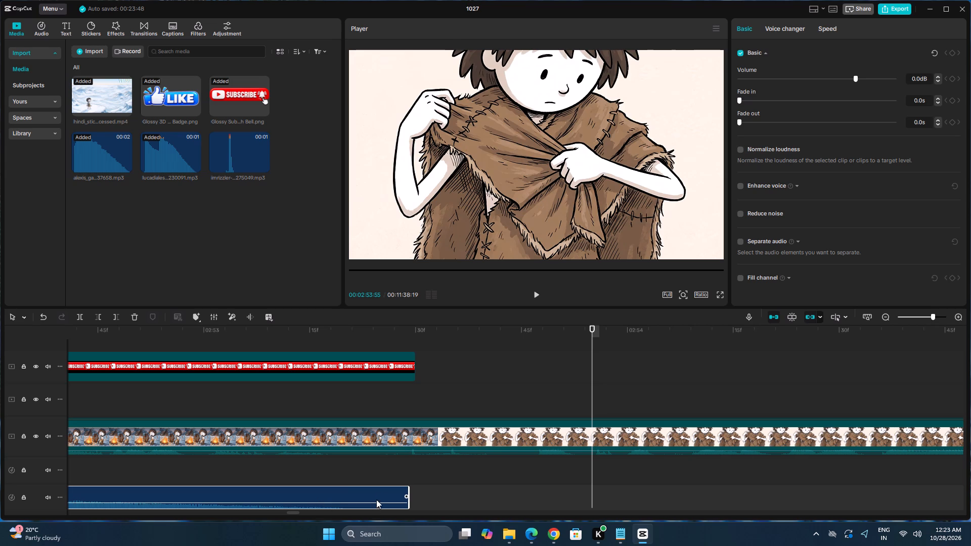
left_click_drag(410, 492, 417, 494)
left_click(414, 341)
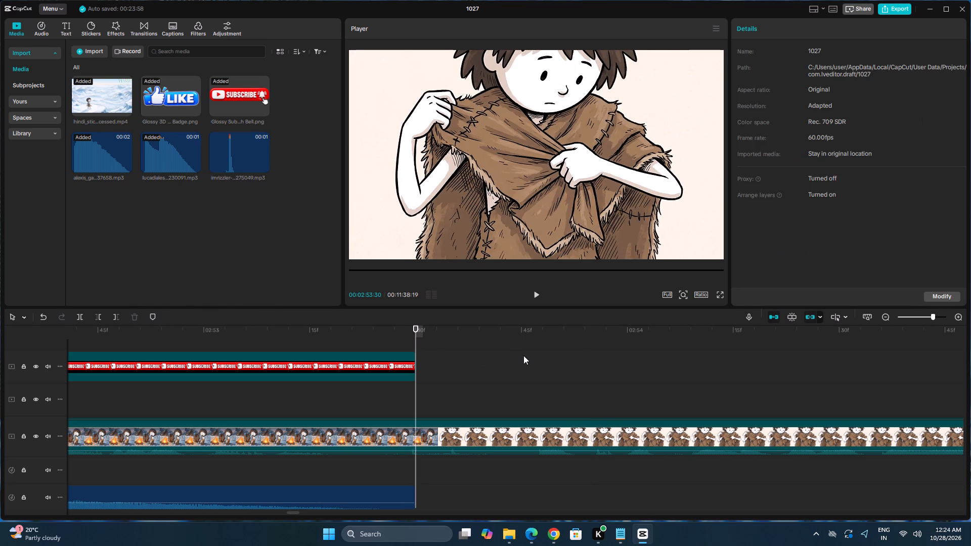
key("Left")
key("Right")
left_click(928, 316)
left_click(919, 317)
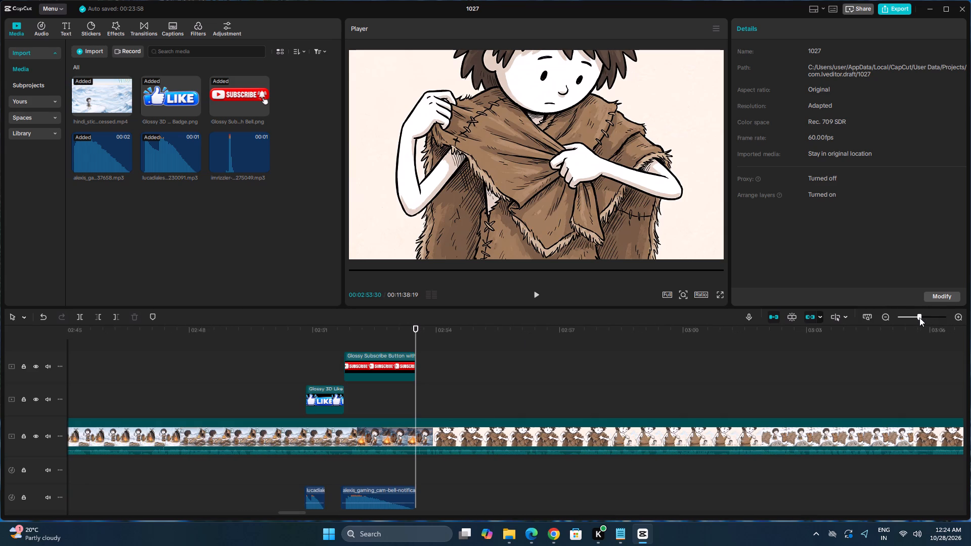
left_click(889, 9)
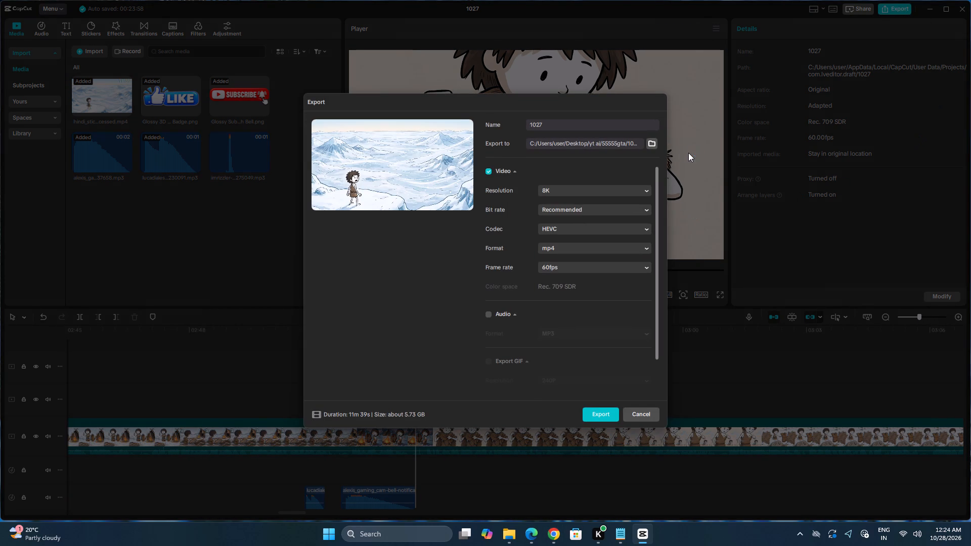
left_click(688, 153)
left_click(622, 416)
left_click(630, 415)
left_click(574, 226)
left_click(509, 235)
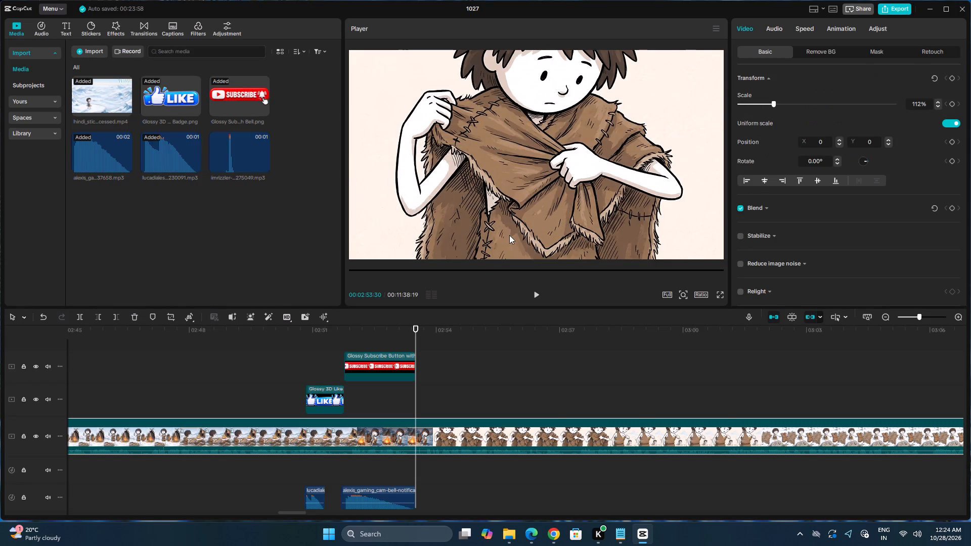
Export the video 1027 at 8K resolution with recommended bit rate, HEVC codec, mp4 format and 60fps.
left_click(899, 10)
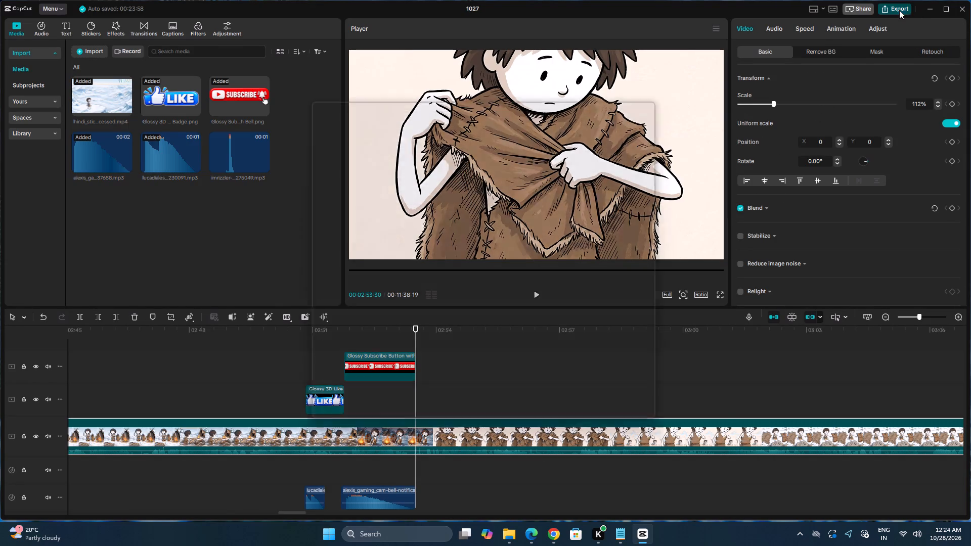
left_click(587, 190)
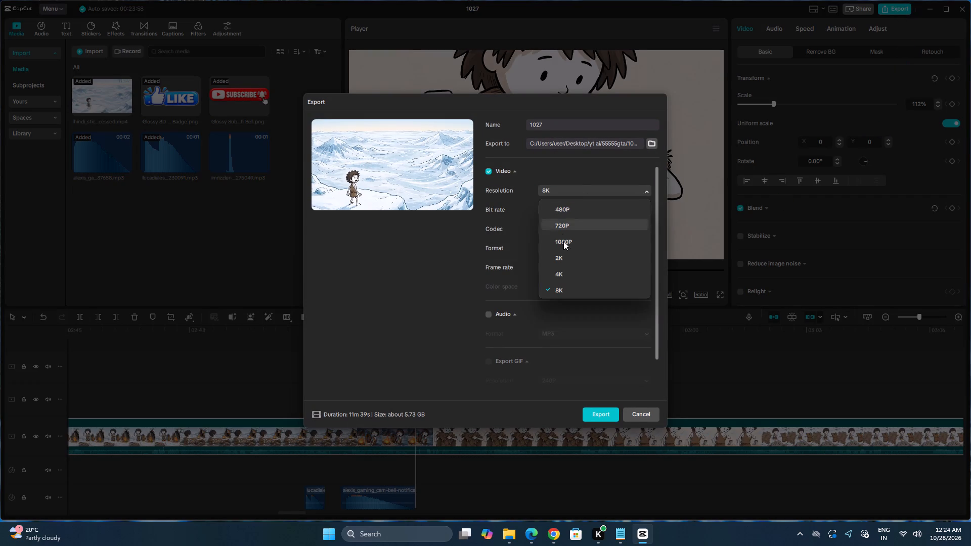
left_click(559, 291)
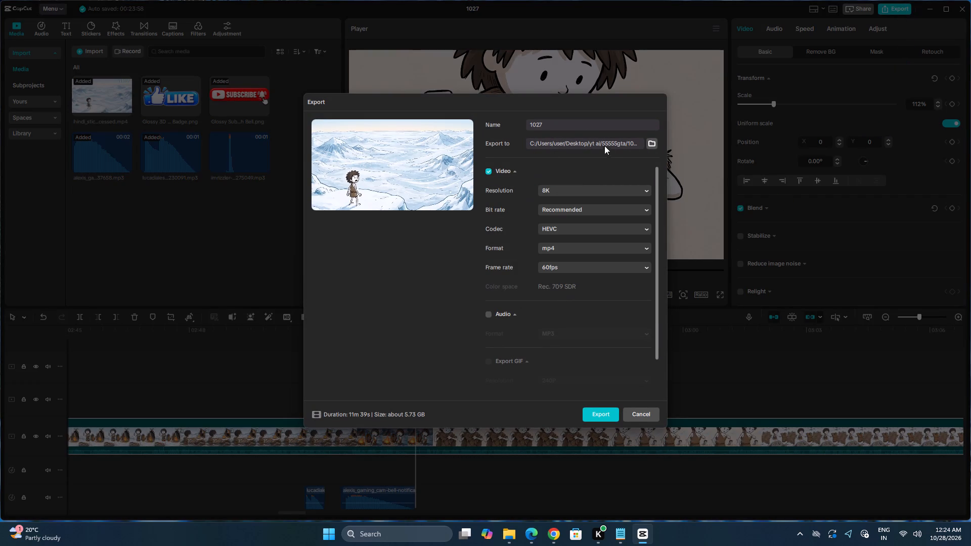
left_click(601, 414)
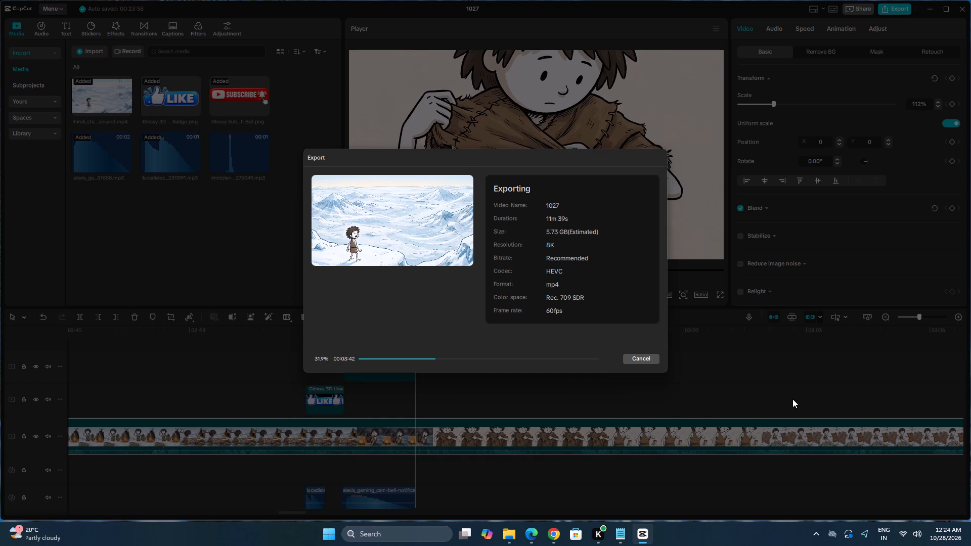
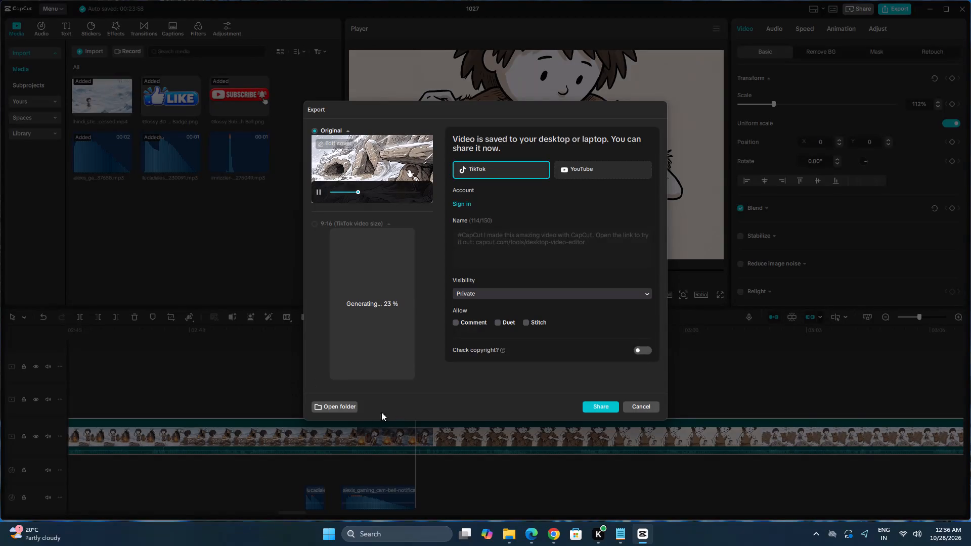
Check the exported 1027 video in its output folder, and close the export window without sharing to TikTok or YouTube.
left_click(341, 404)
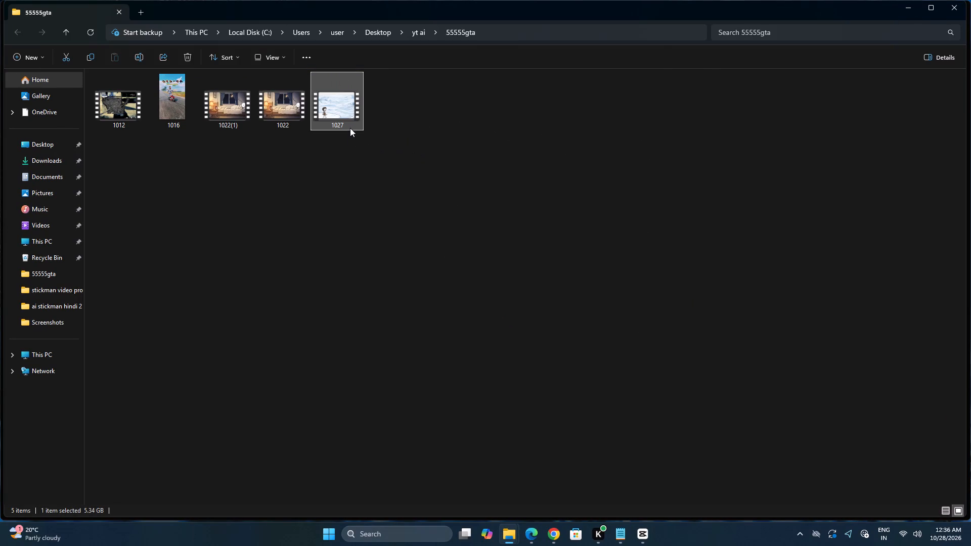
left_click(907, 8)
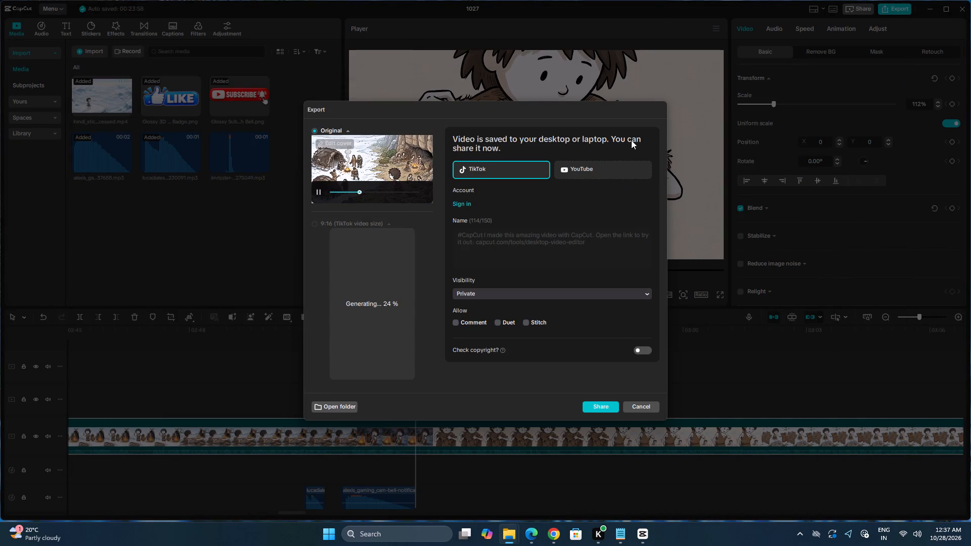
left_click(639, 407)
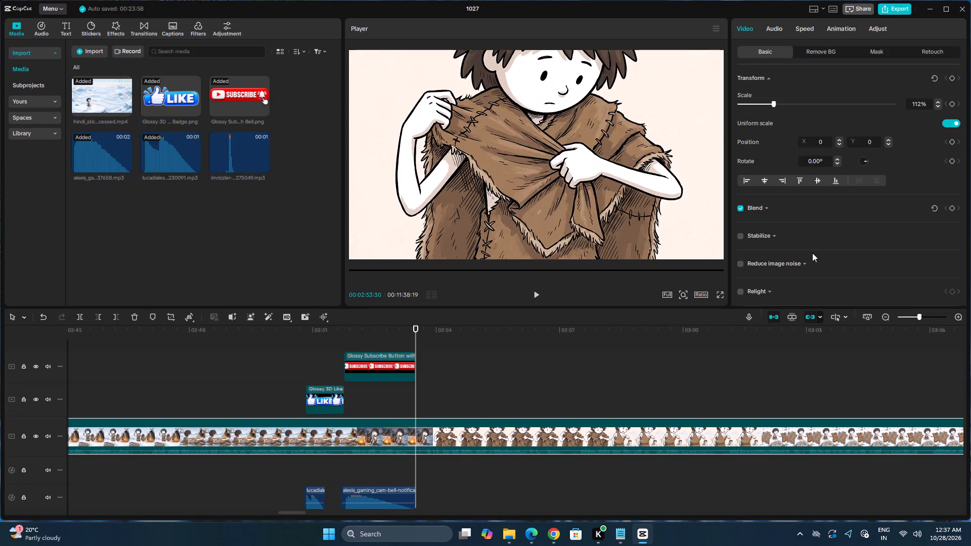